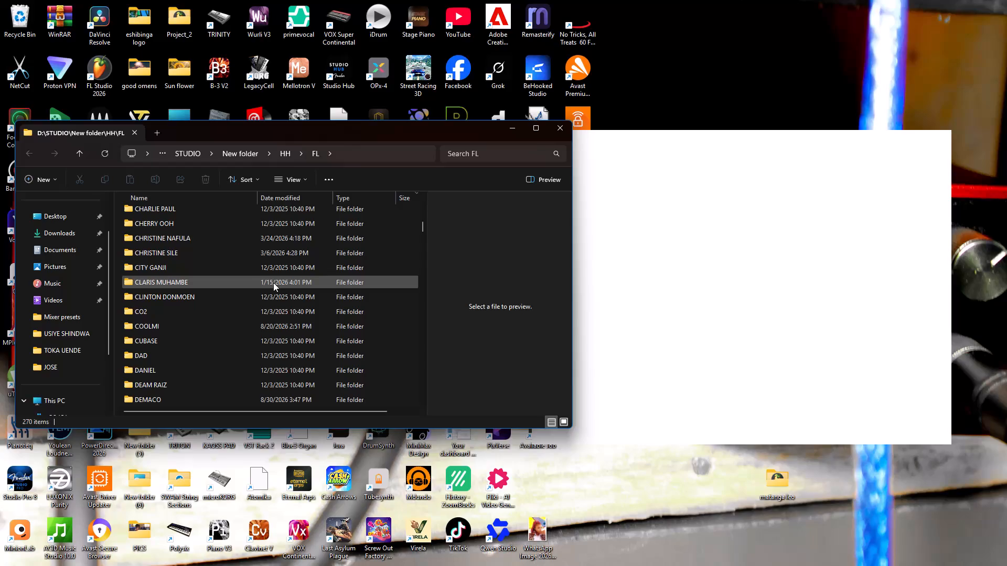
Find the EV.OPEYWA folder in the FL folder and open the project KWA NEHEMA.flp from its KWA NEHEMA subfolder in FL Studio.
scroll(273, 282, "down", 5)
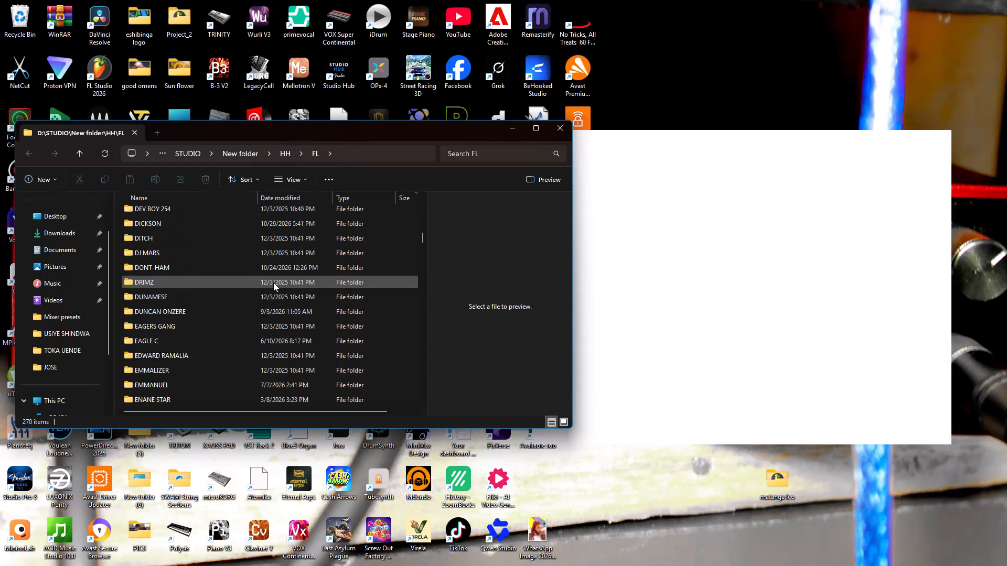
scroll(273, 282, "down", 1)
scroll(273, 282, "up", 1)
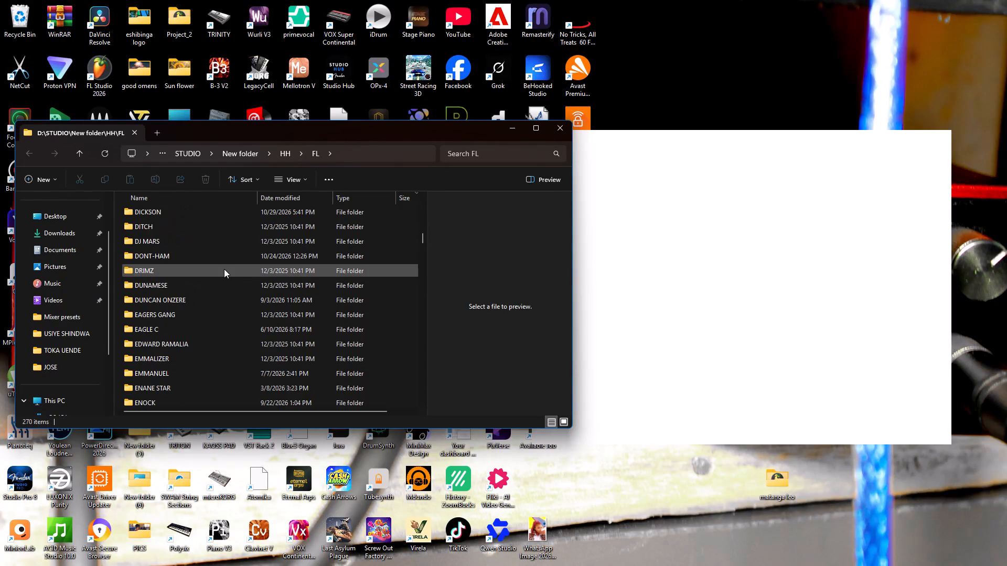
scroll(224, 269, "down", 2)
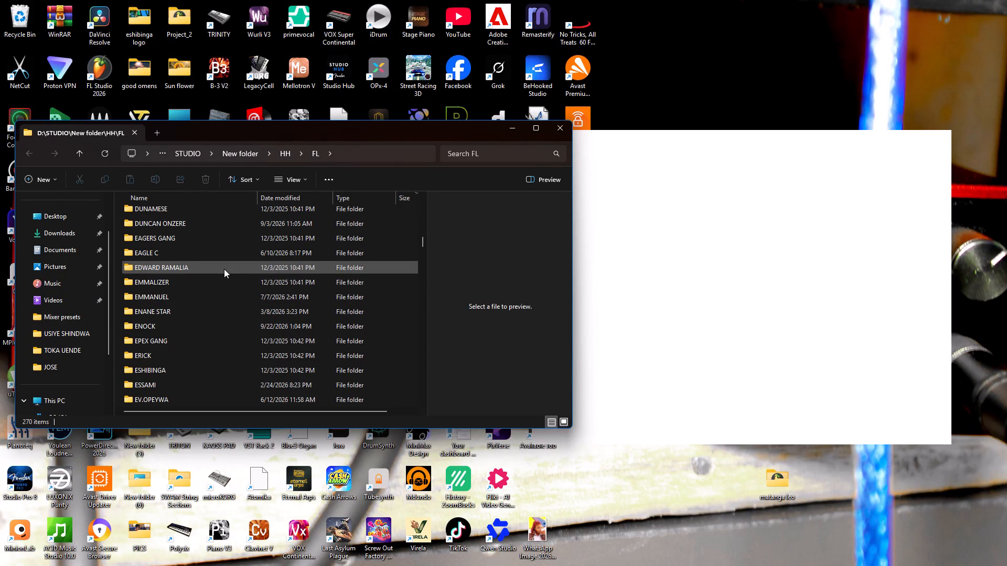
scroll(224, 269, "down", 3)
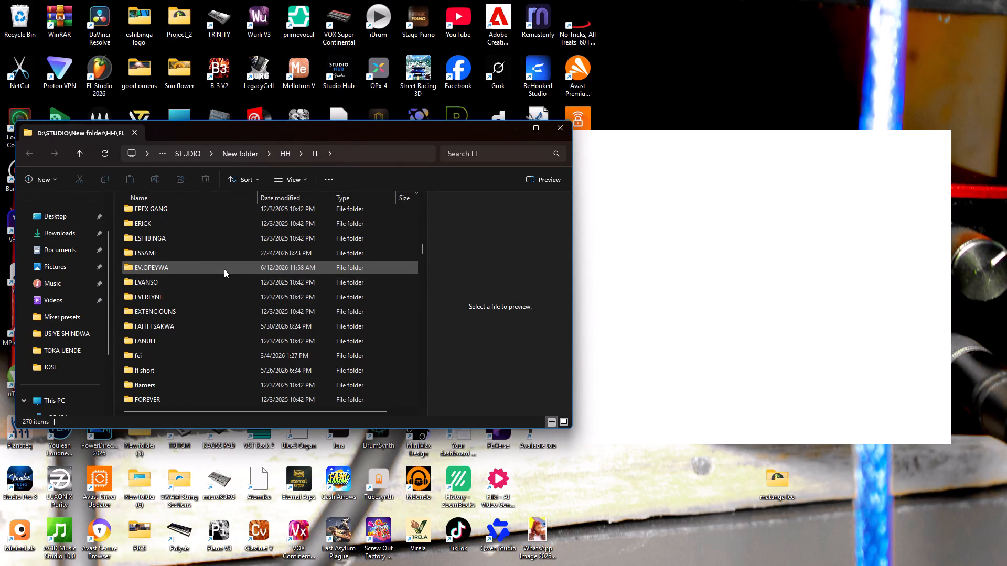
scroll(224, 269, "down", 1)
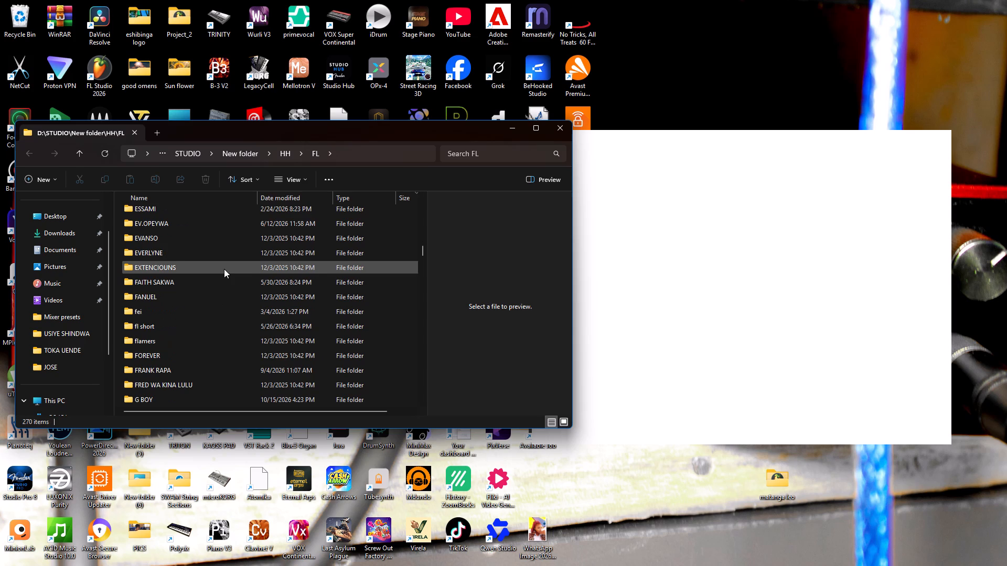
scroll(224, 269, "down", 1)
scroll(224, 269, "up", 1)
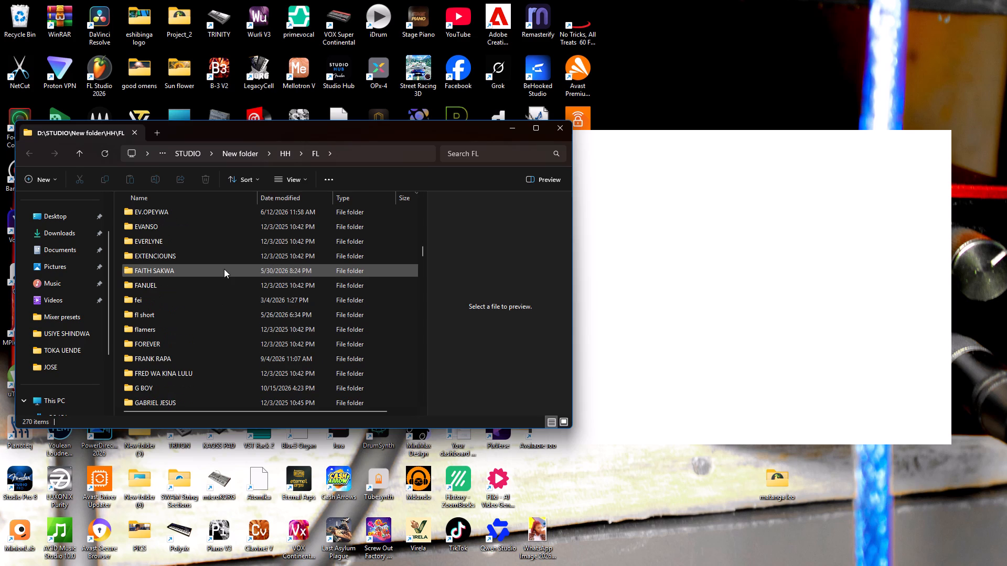
scroll(224, 269, "up", 1)
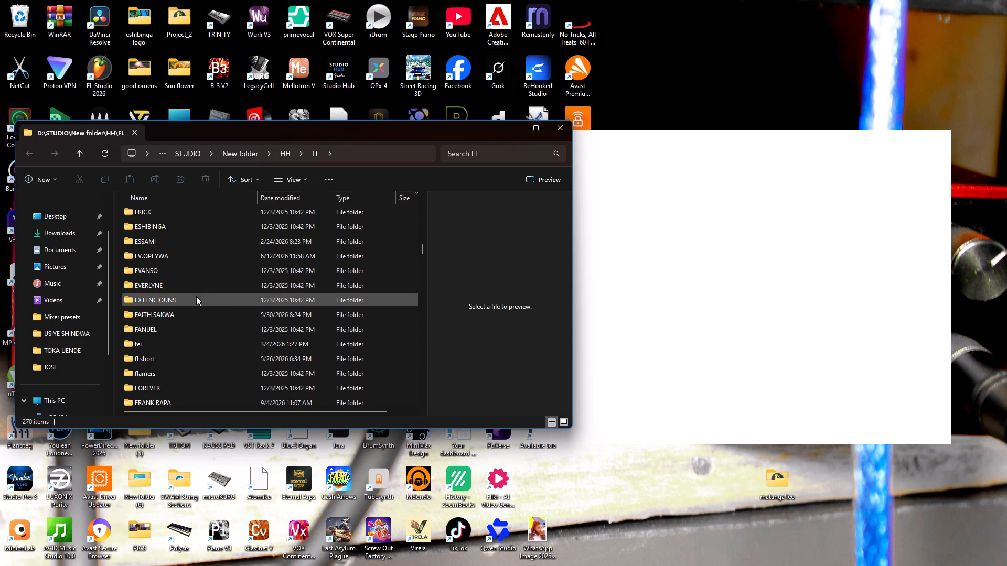
scroll(184, 309, "up", 1)
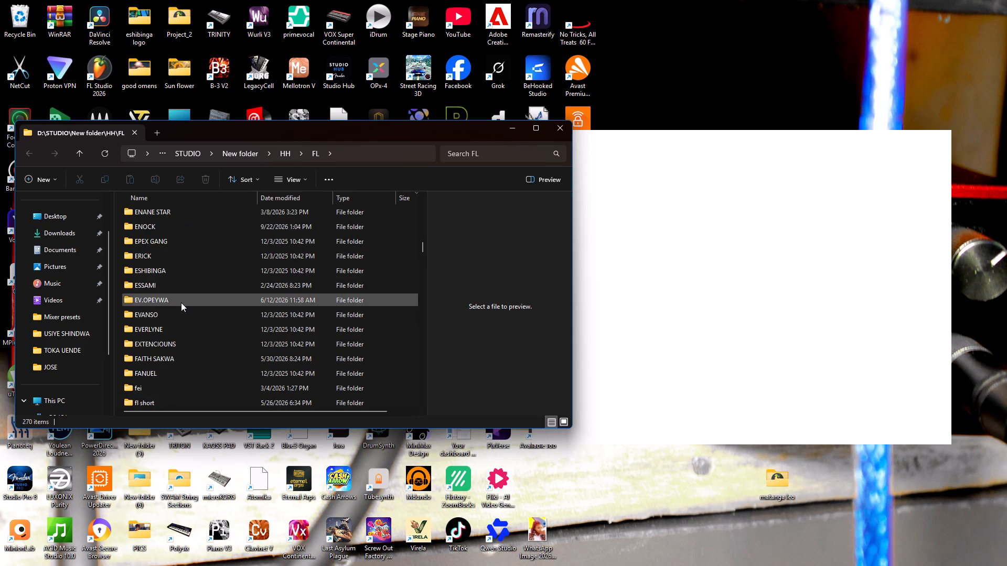
double_click(181, 302)
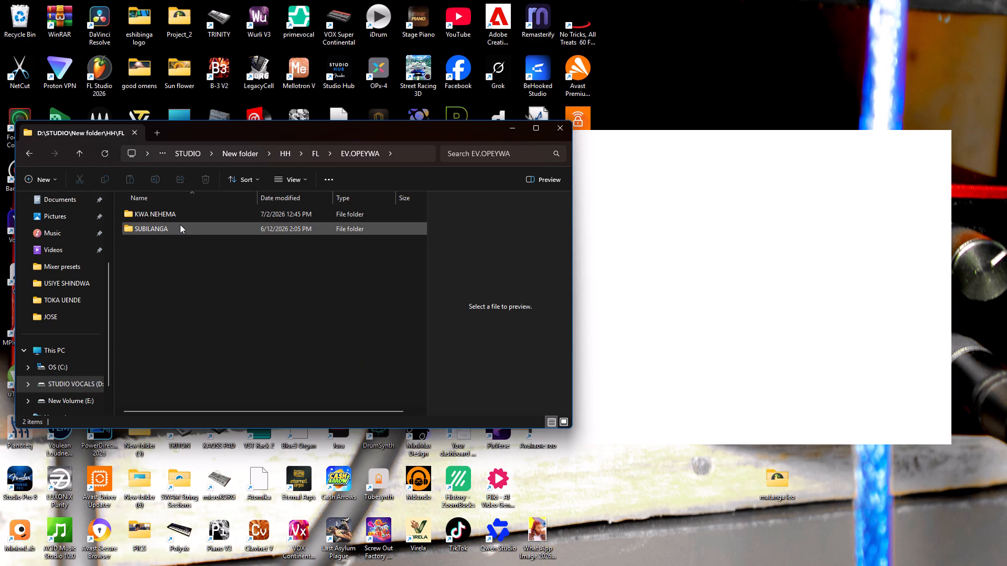
double_click(186, 216)
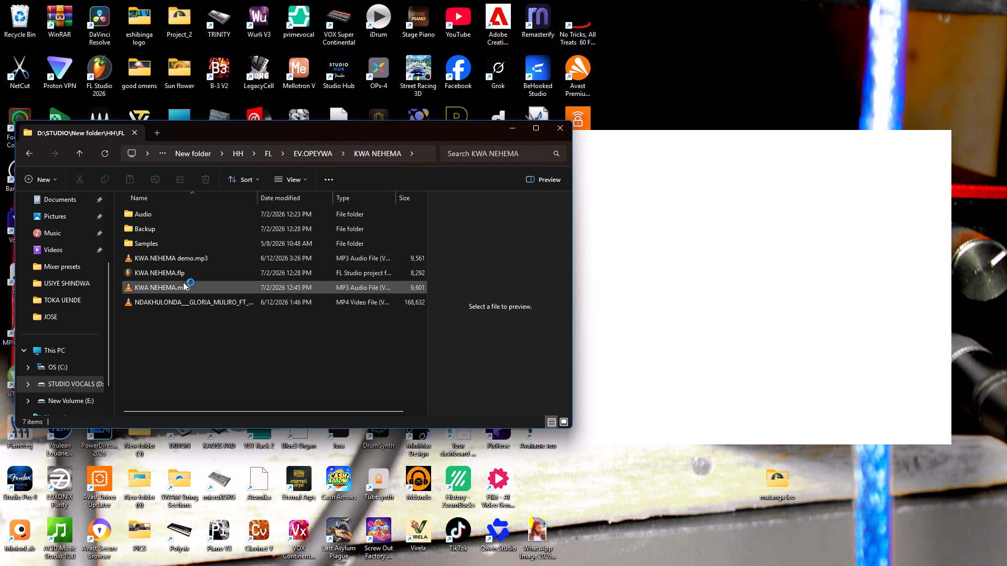
double_click(183, 276)
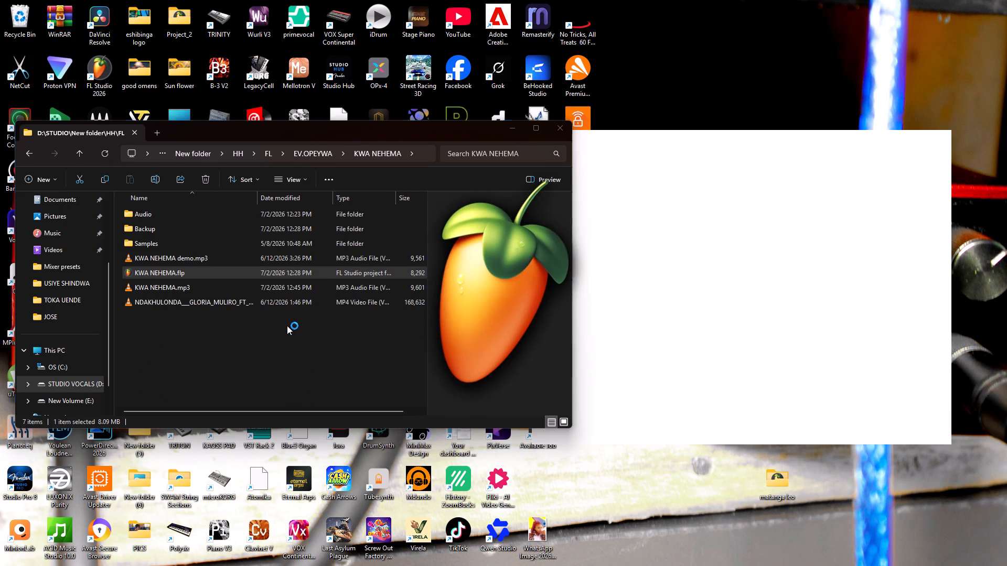
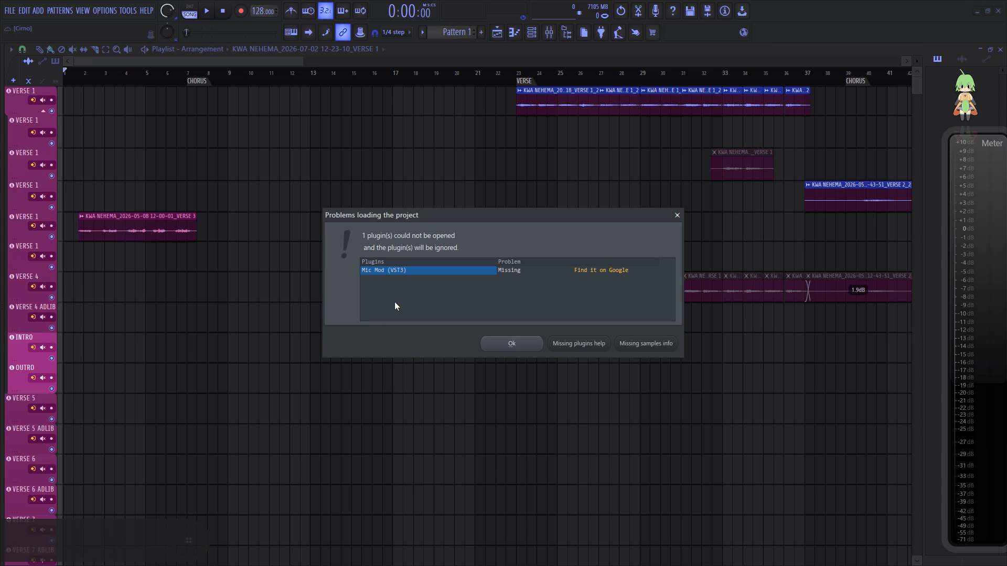
Dismiss the project's missing-plugin notice.
left_click(510, 346)
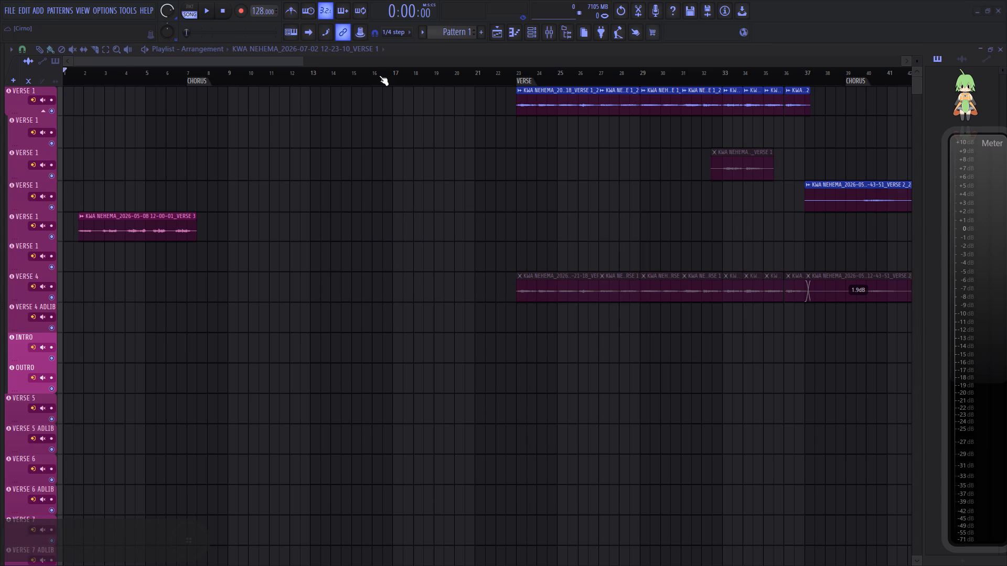
Bypass Fruity soft clipper, Fruity Stereo Enhancer, Fruity Stereo Shaper, Fruity peak controller and Maximus on the Master mixer track.
left_click(551, 34)
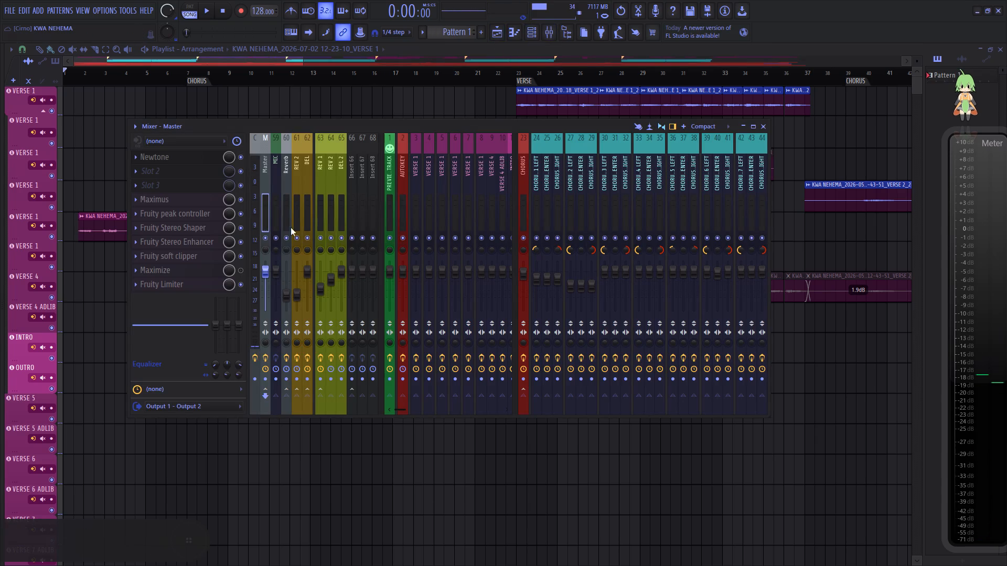
left_click(244, 258)
left_click(243, 246)
left_click(242, 231)
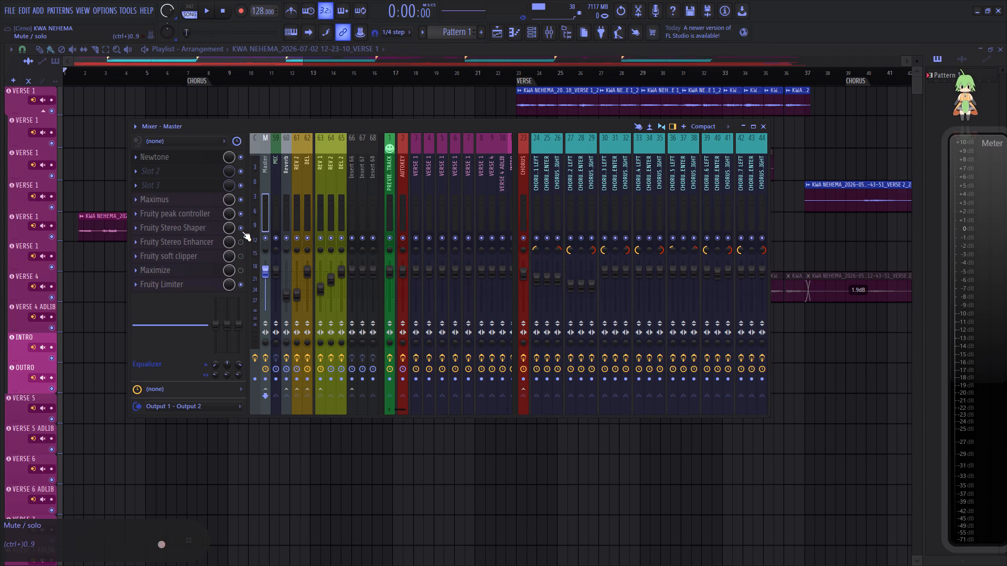
left_click(242, 217)
left_click(242, 199)
Start song playback and reset the main volume to its default value.
left_click(210, 18)
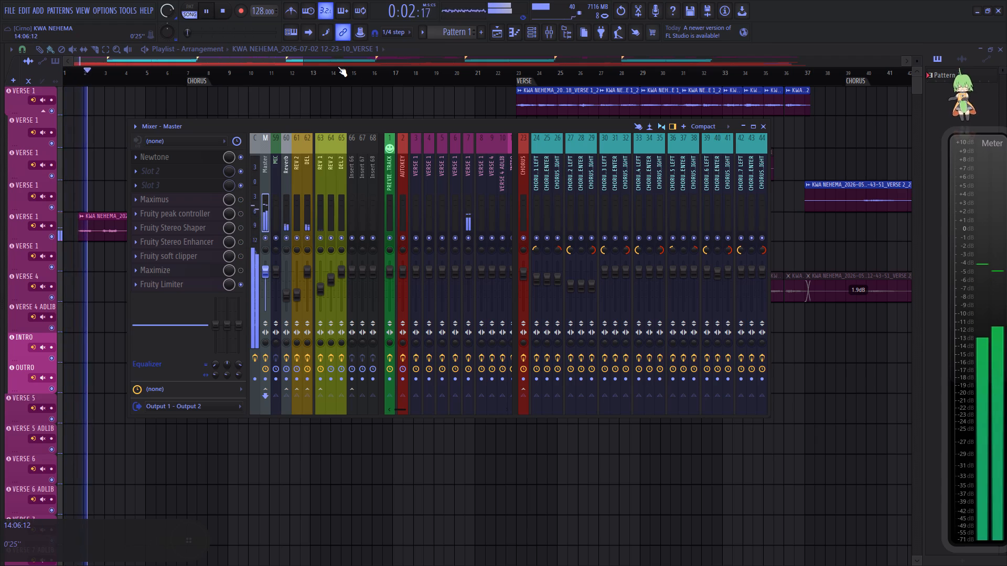
scroll(165, 13, "up", 2)
right_click(165, 13)
left_click(173, 14)
left_click(176, 18)
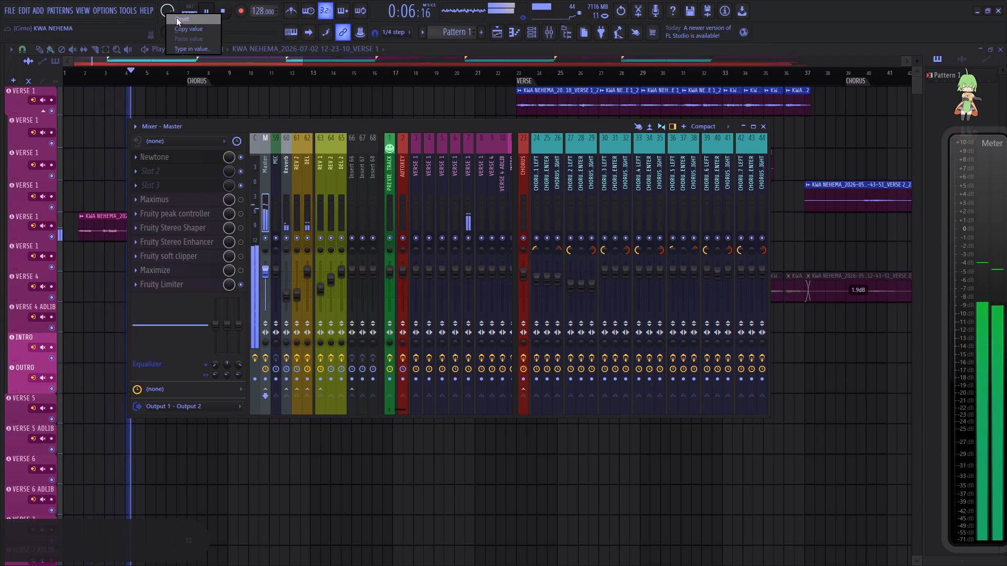
Find the instrument tracks in the playlist and solo the rht track after briefly soloing CONCERT.
left_click_drag(270, 59, 237, 60)
scroll(276, 160, "down", 9)
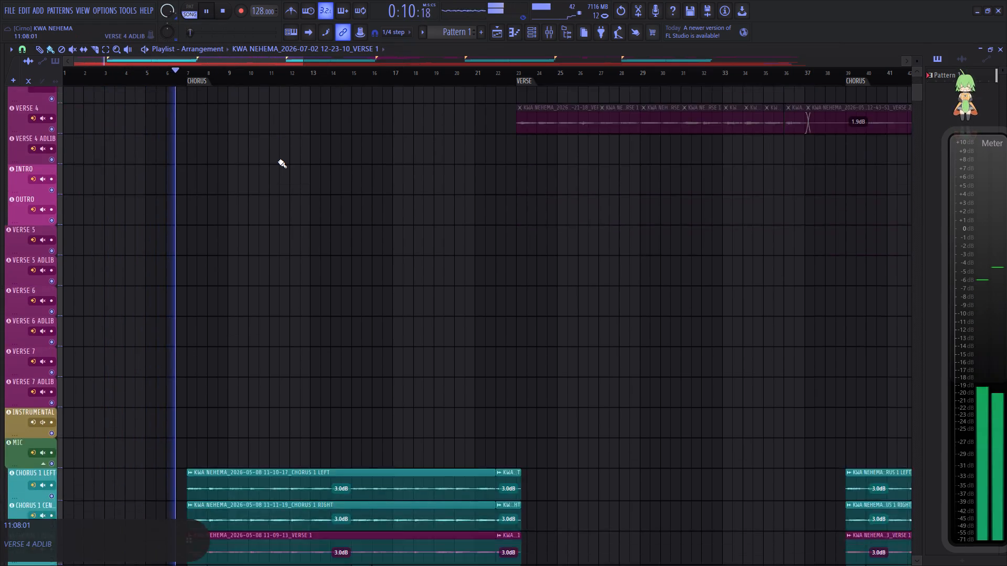
scroll(278, 161, "down", 20)
scroll(278, 161, "down", 14)
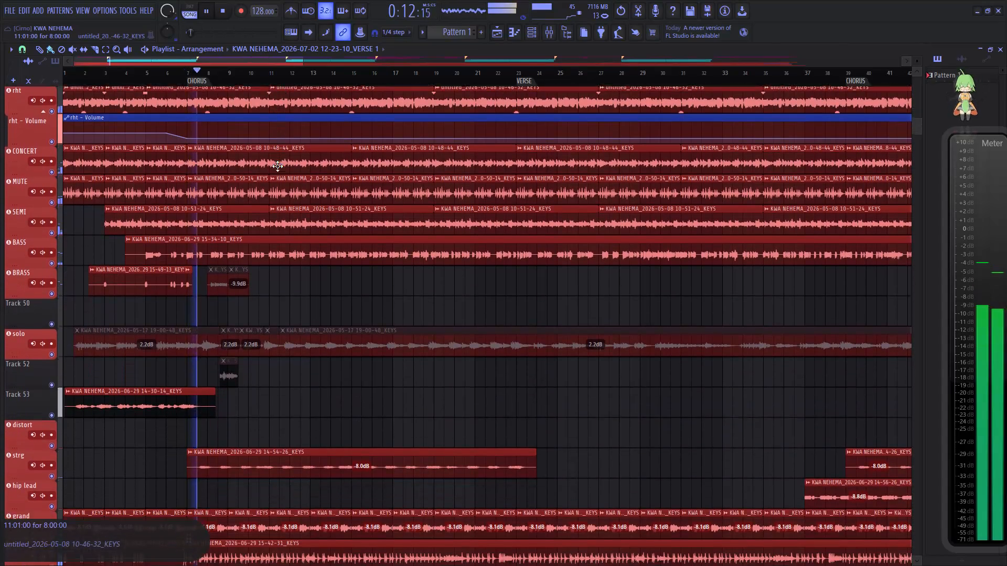
right_click(54, 161)
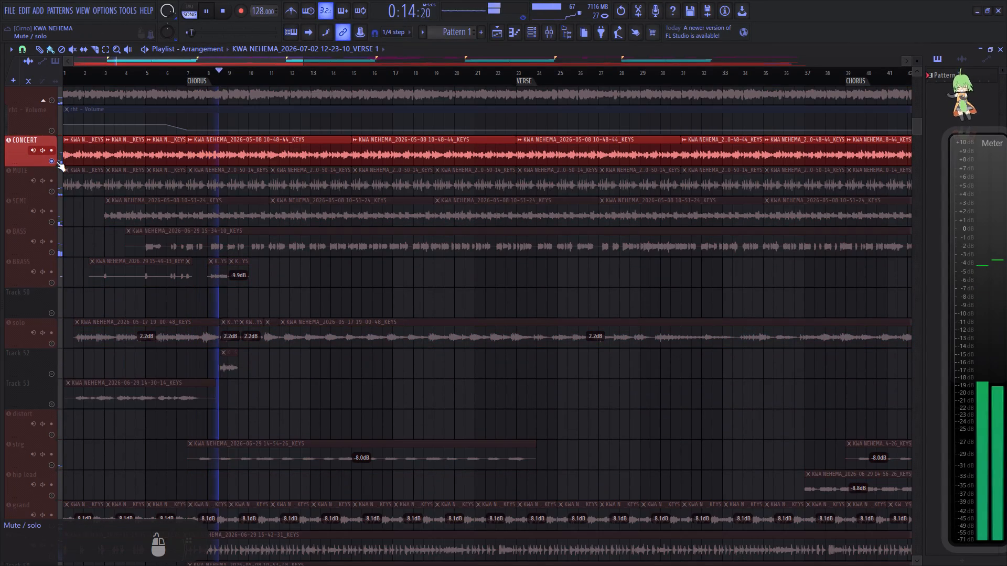
scroll(126, 175, "up", 3)
right_click(56, 192)
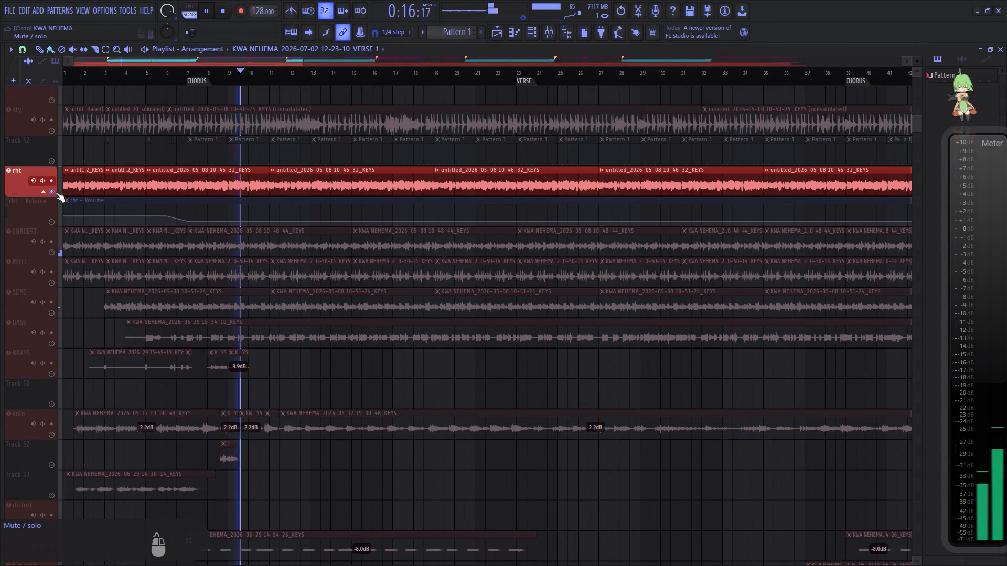
Search the effect plugins for "stereo" and load the VST version of AIR Stereo Width into slot 2 of the rht mixer track.
left_click(544, 31)
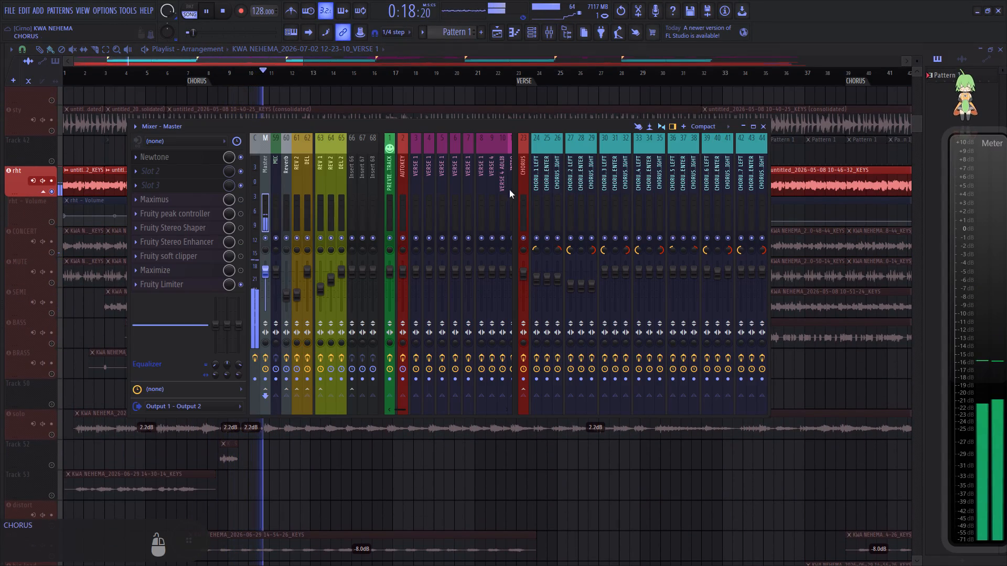
left_click(517, 205)
scroll(579, 217, "down", 9)
scroll(506, 214, "up", 1)
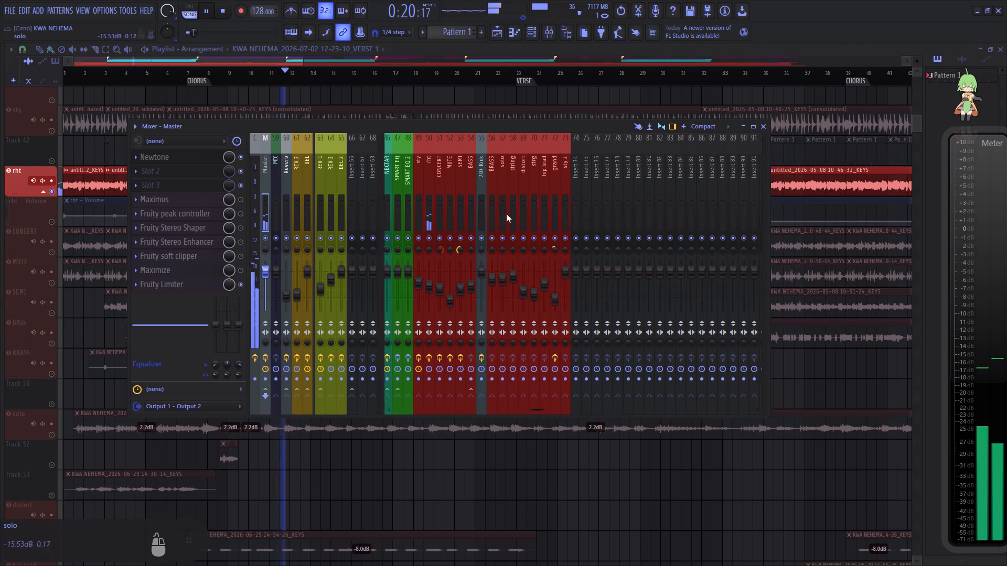
scroll(506, 214, "up", 1)
left_click(476, 222)
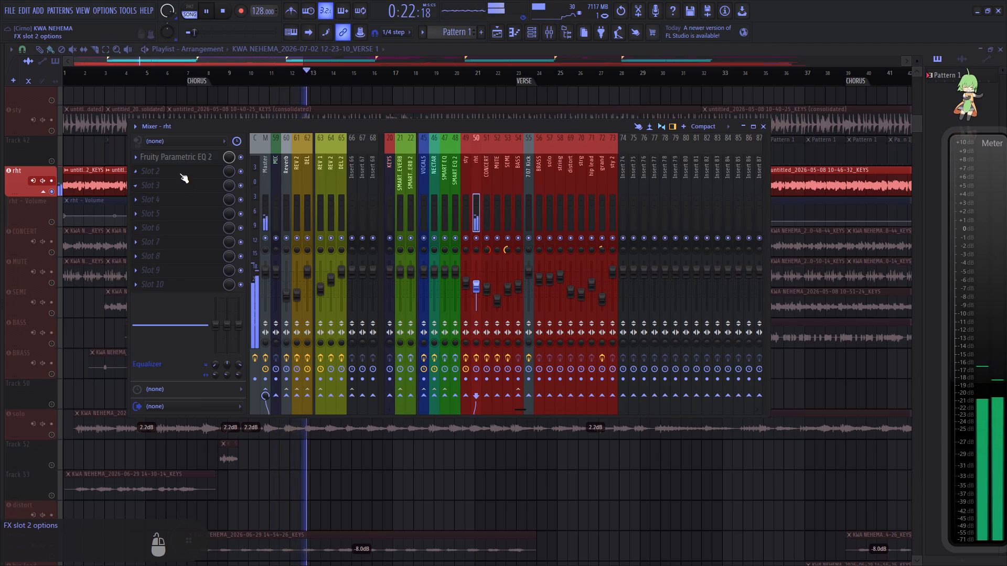
left_click(179, 172)
left_click(175, 24)
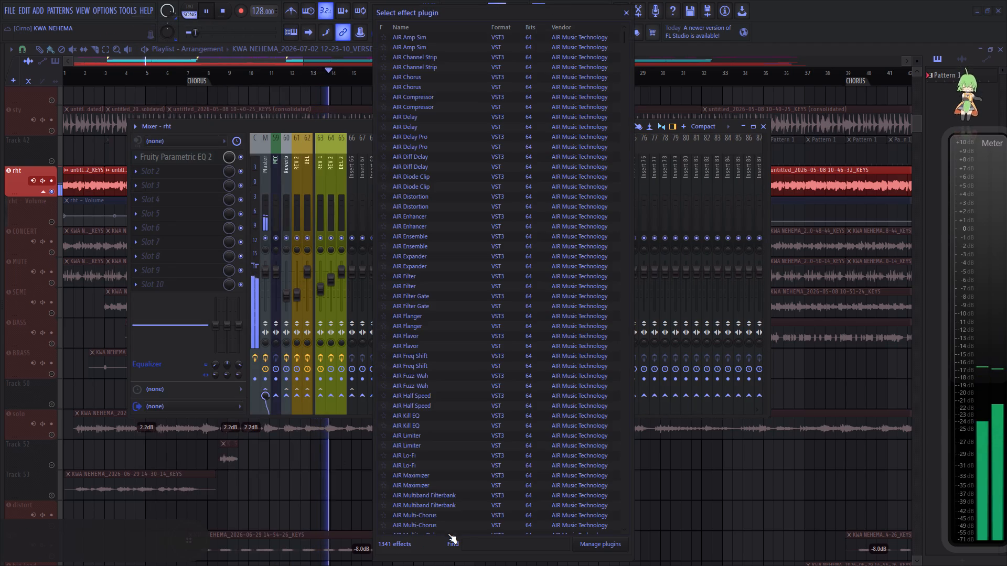
left_click(485, 541)
key("s")
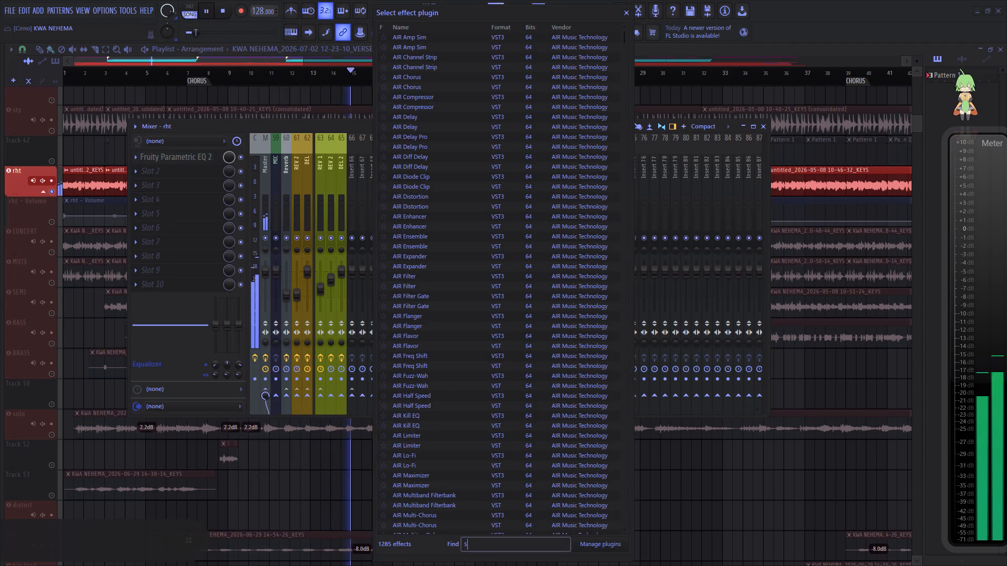
key("t")
key("e")
type("re")
key("o")
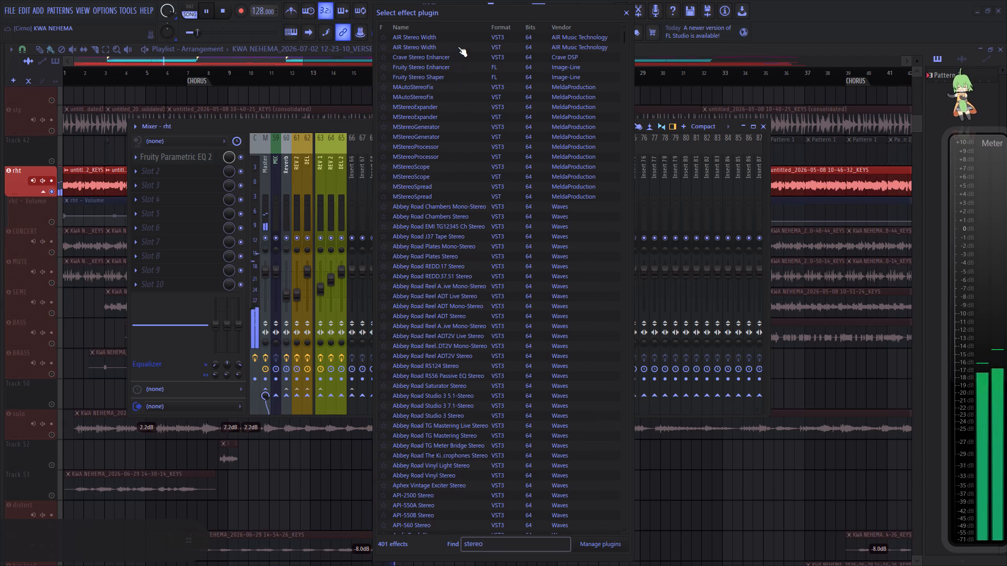
double_click(458, 47)
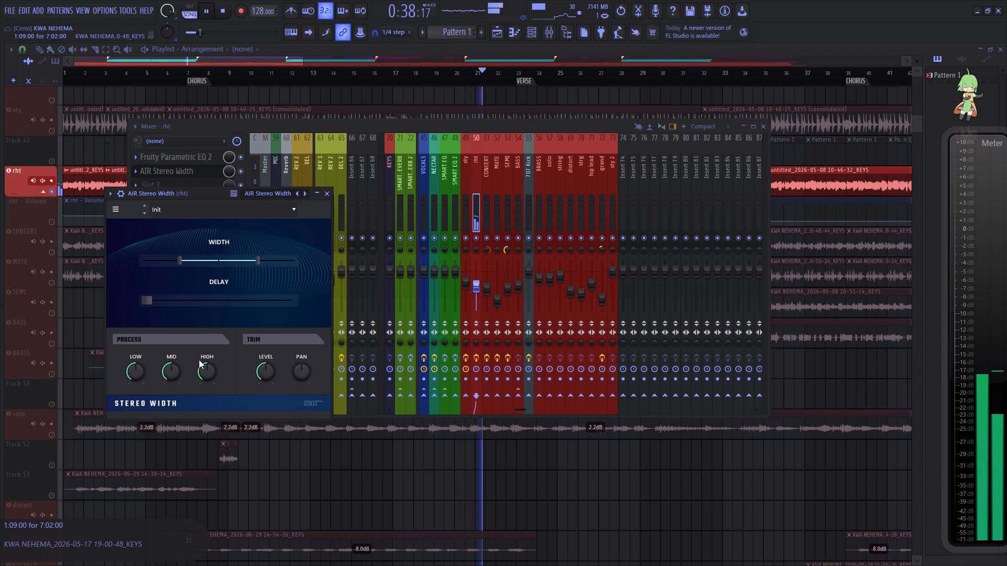
Set both Width and Delay to their maximum in rht's AIR Stereo Width and close the plugin.
left_click_drag(249, 262, 448, 248)
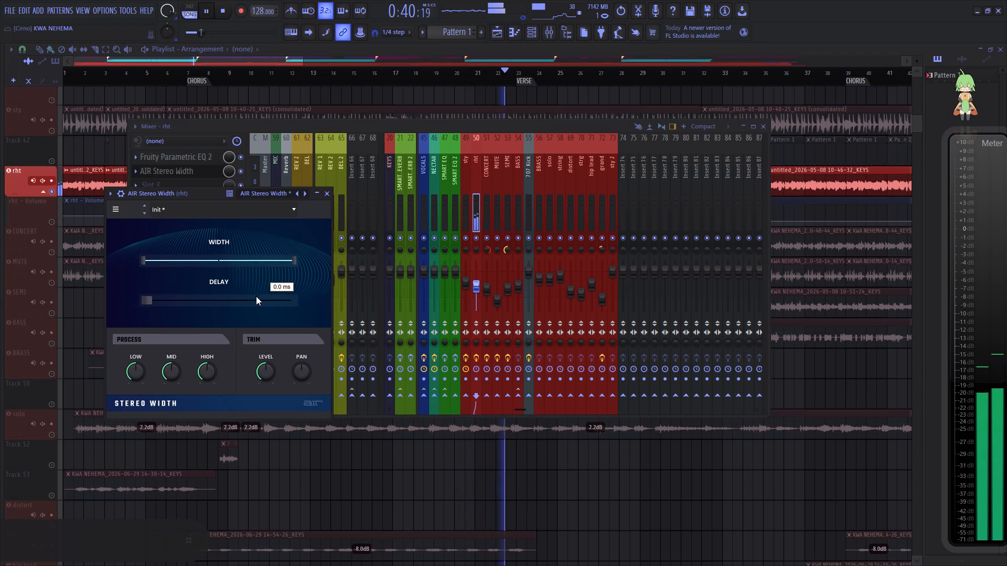
left_click_drag(256, 296, 462, 309)
left_click(331, 193)
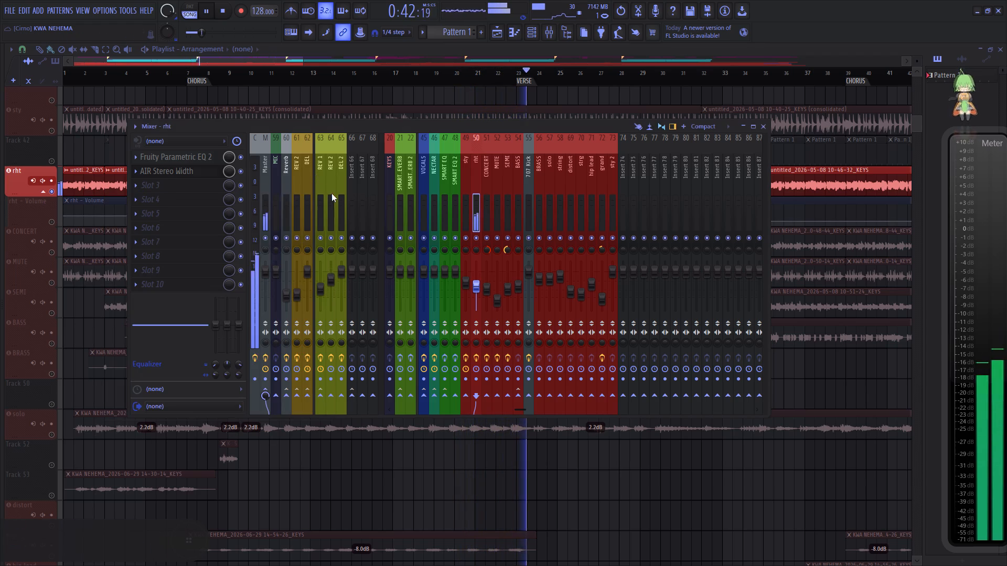
Solo the CONCERT track and check the settings of AIR Stereo Width on its mixer track.
right_click(51, 256)
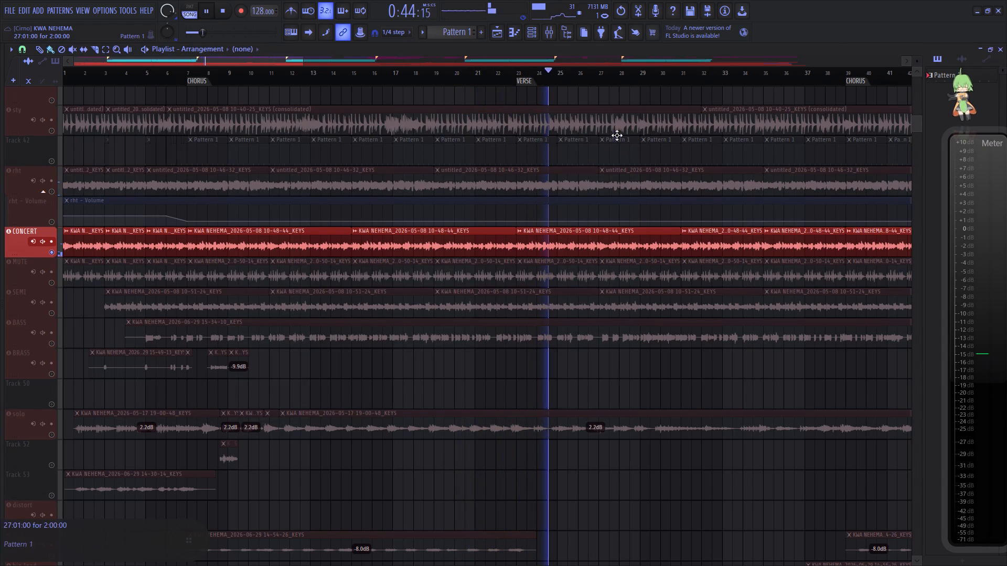
left_click(549, 33)
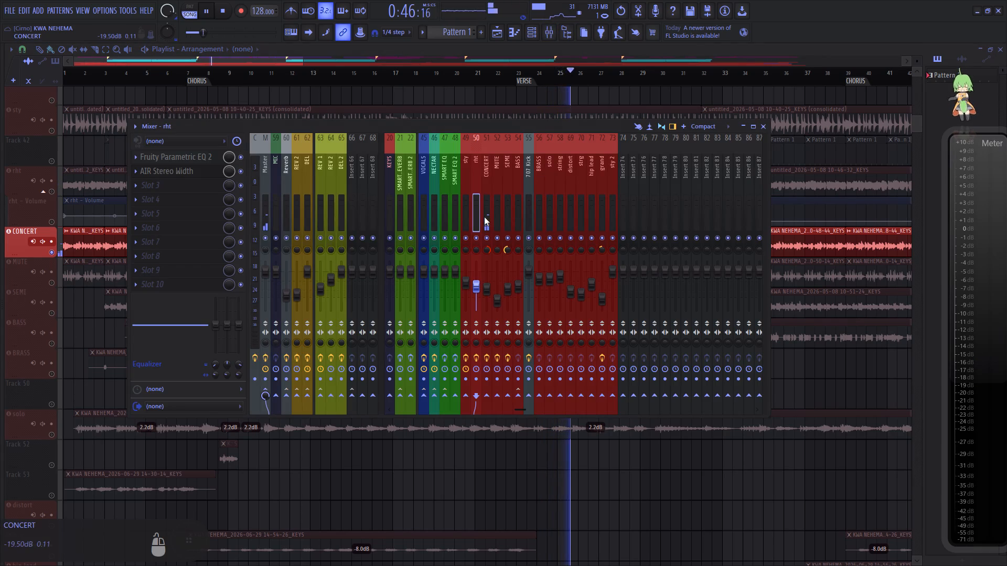
left_click(484, 217)
left_click(172, 173)
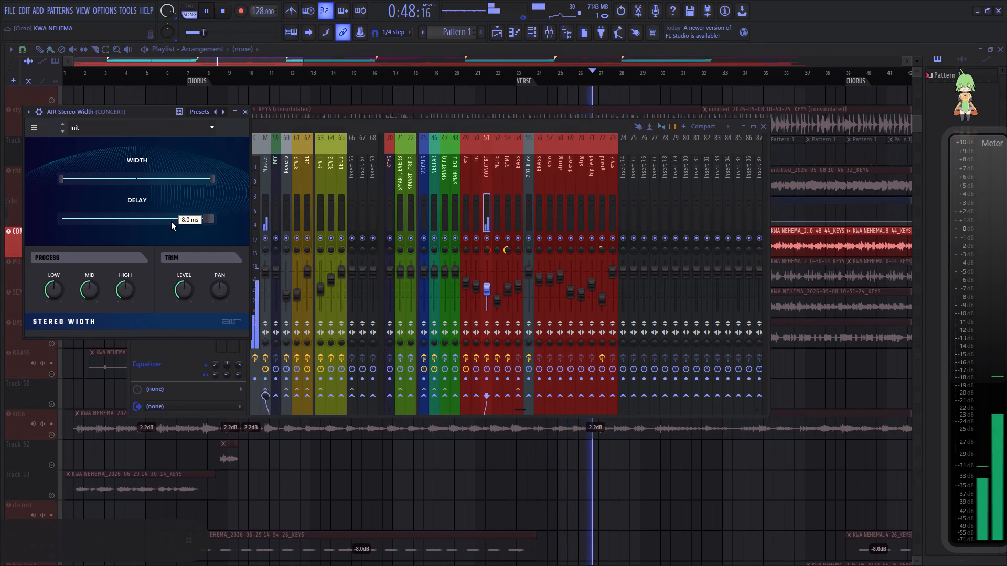
left_click(243, 113)
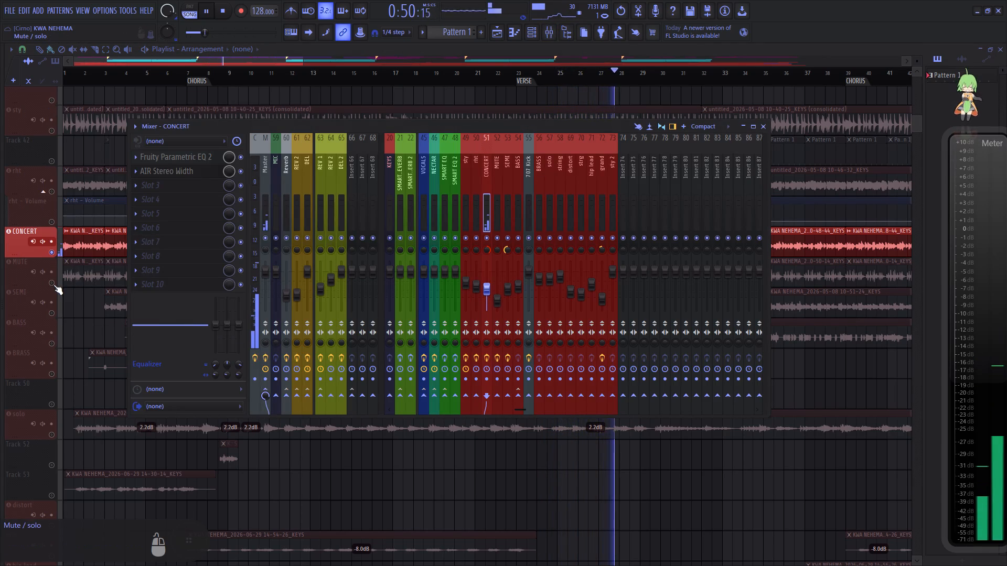
Solo the MUTE track and check the settings of AIR Stereo Width on its mixer track.
right_click(53, 285)
left_click(551, 35)
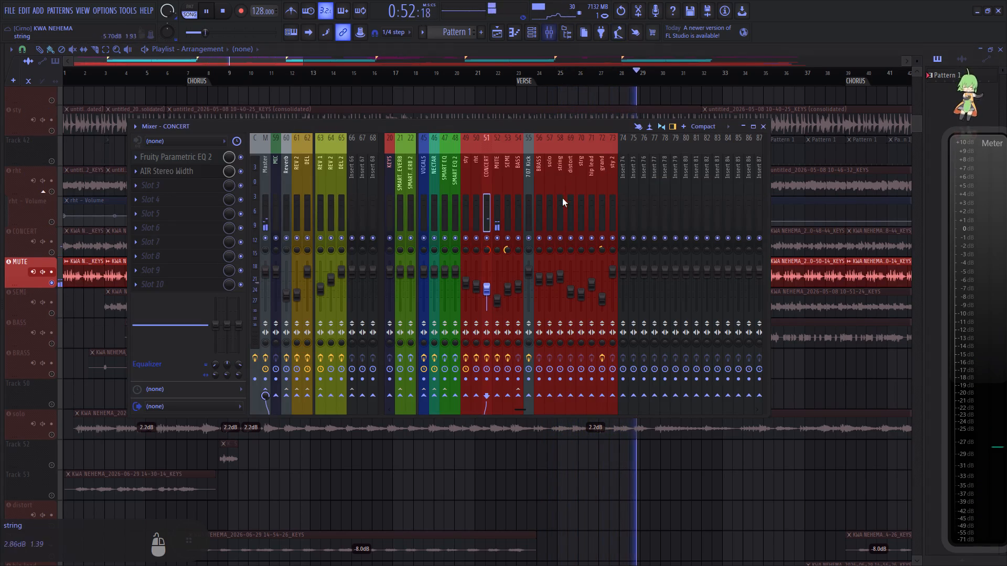
left_click(498, 219)
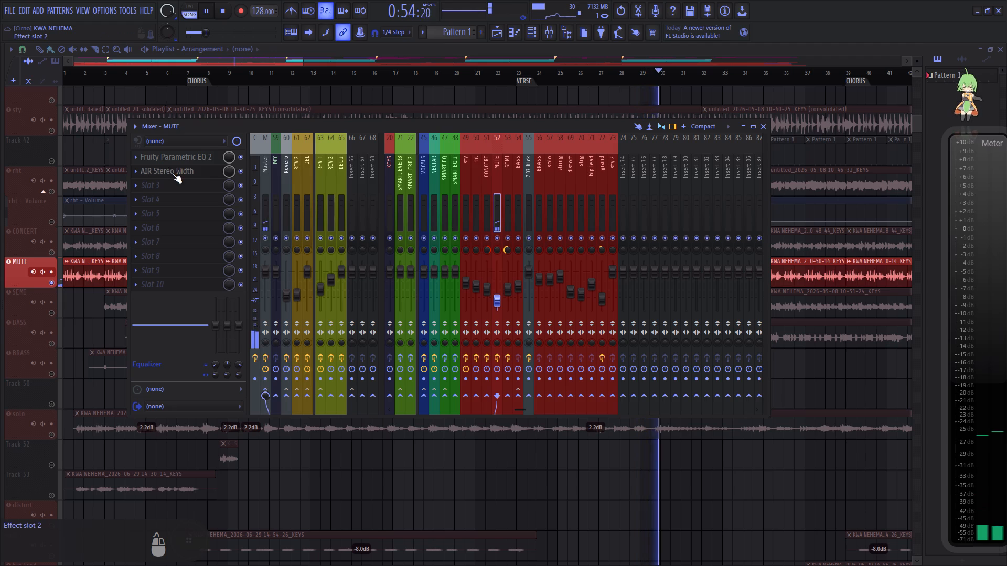
left_click(173, 173)
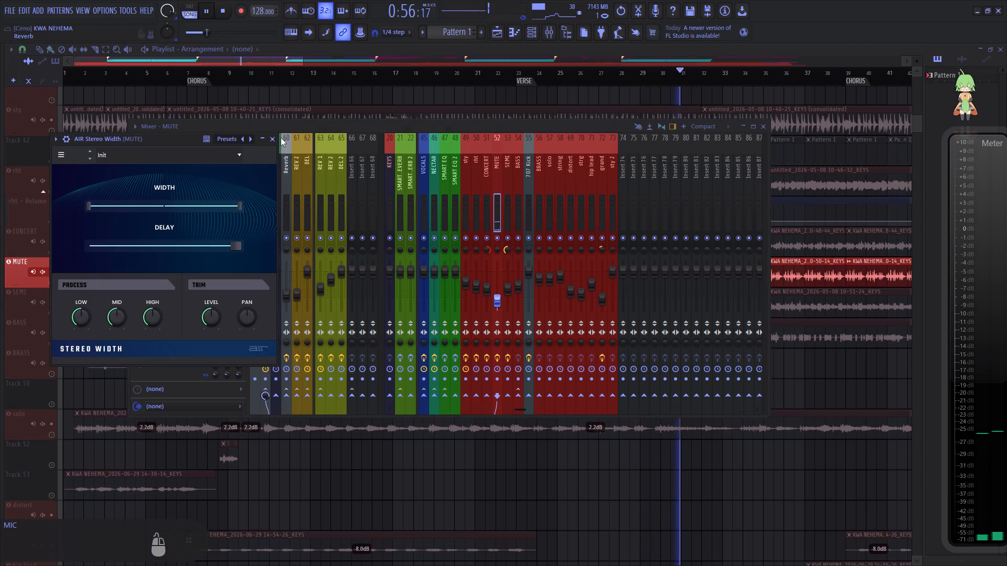
left_click(272, 140)
Solo the SEMI track and check the settings of AIR Stereo Width on its mixer track.
right_click(54, 315)
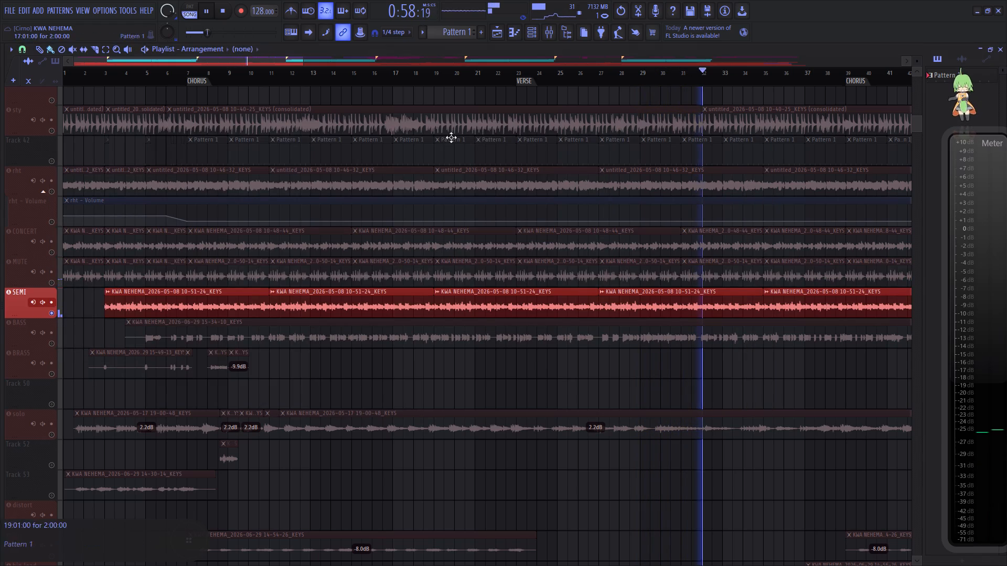
left_click(552, 26)
left_click(506, 220)
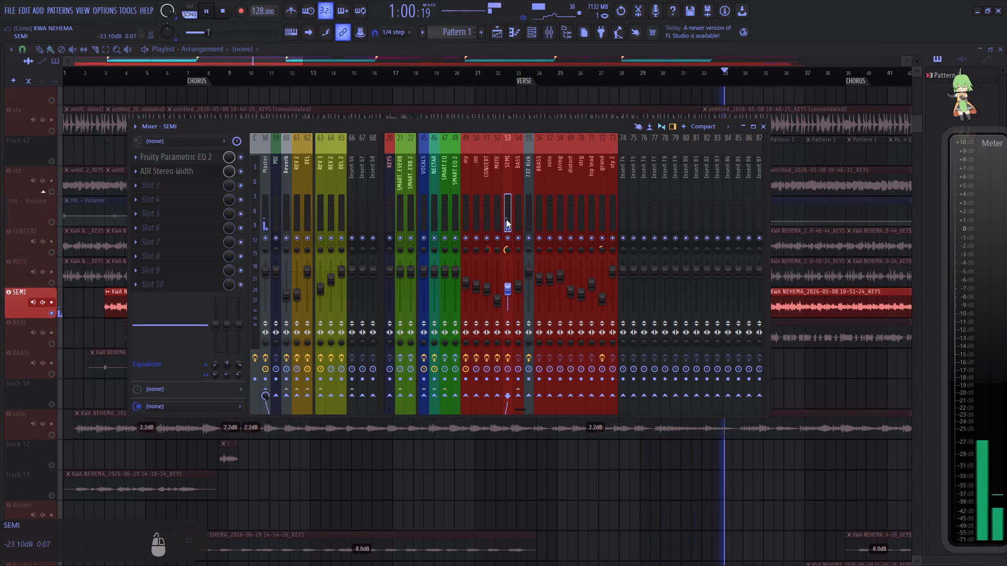
left_click(172, 172)
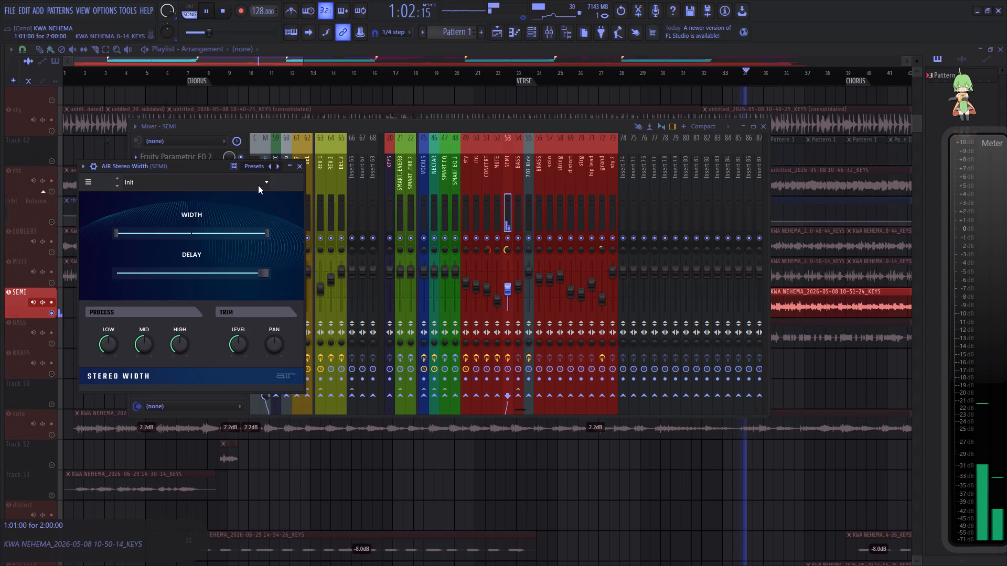
left_click(296, 167)
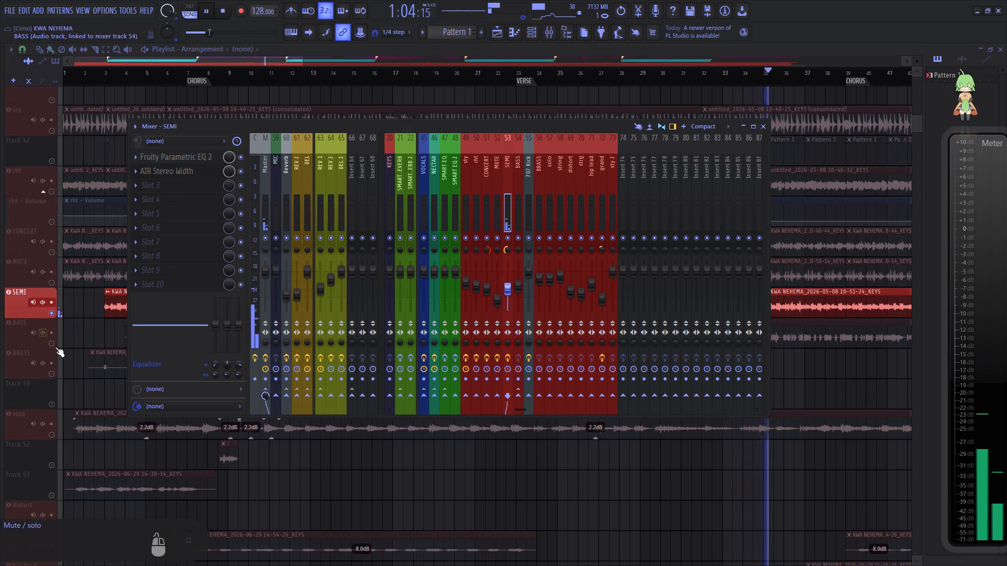
Solo the BASS track and load RBass Mono into slot 1 of its mixer track, keeping the default preset.
right_click(52, 344)
left_click(552, 28)
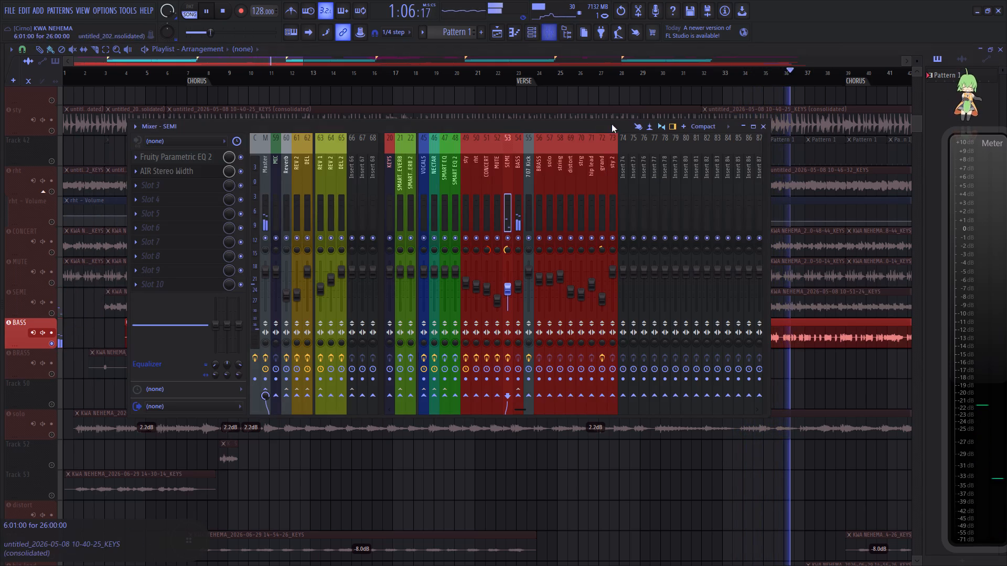
left_click(520, 210)
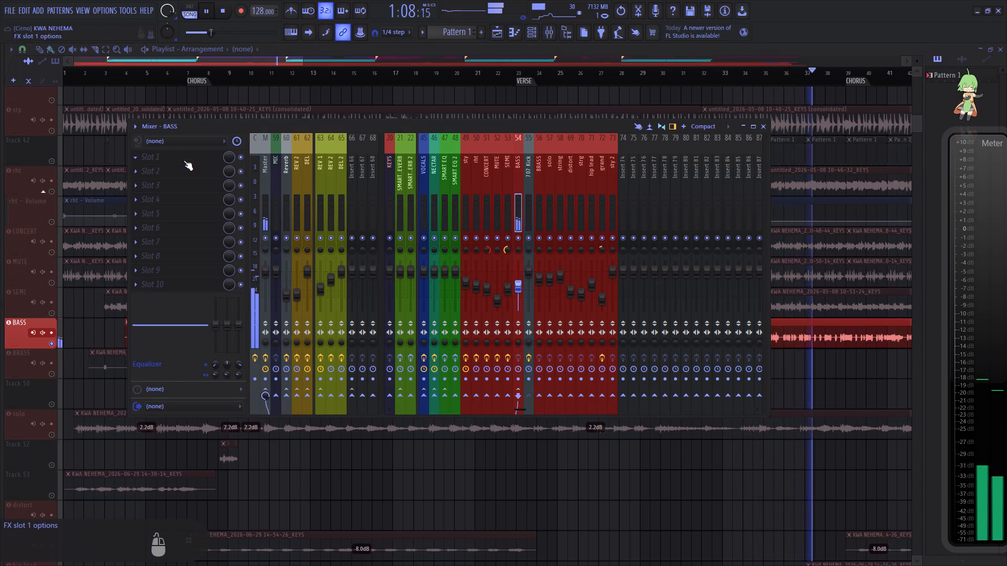
left_click(184, 160)
left_click(171, 19)
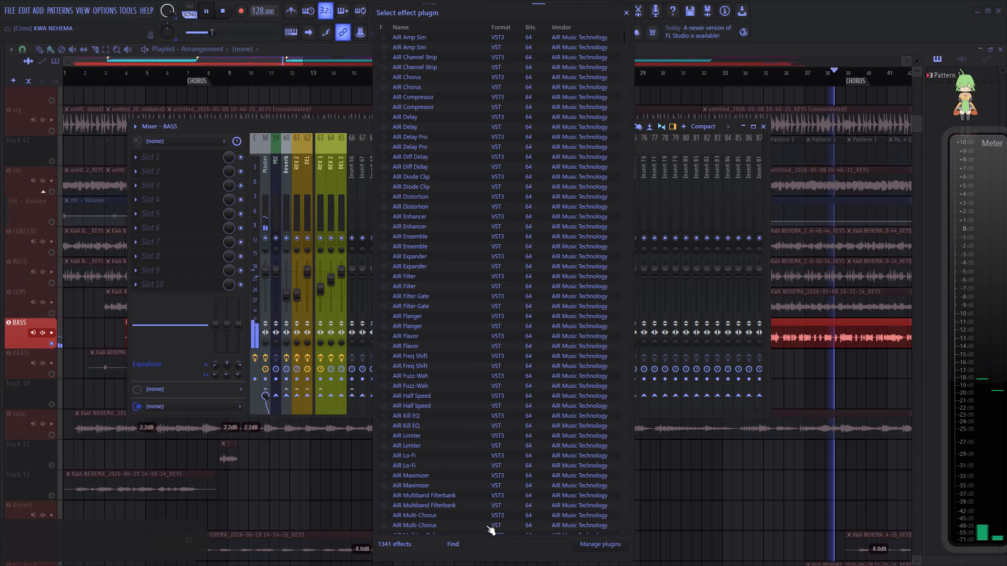
left_click(486, 544)
type("rbass")
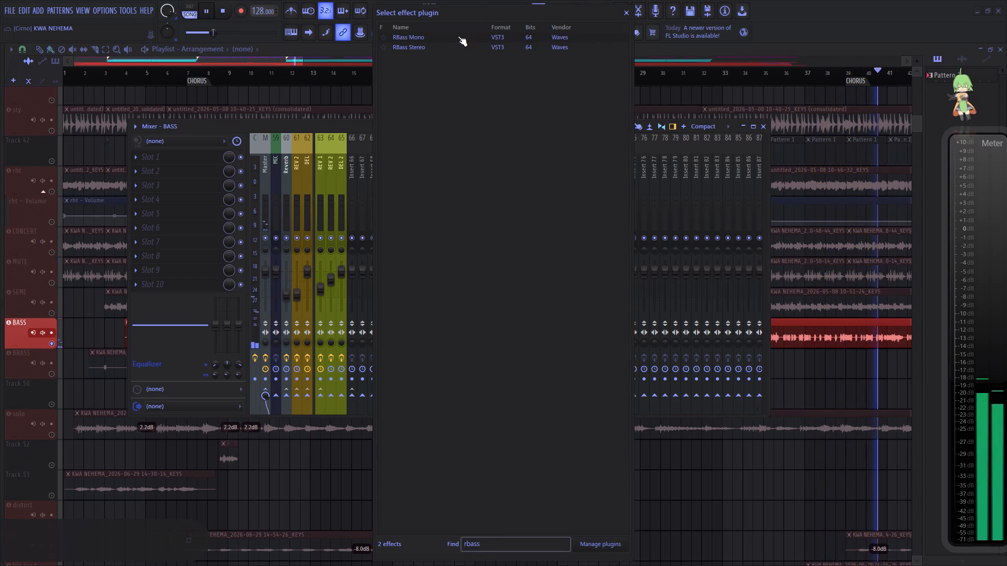
double_click(457, 36)
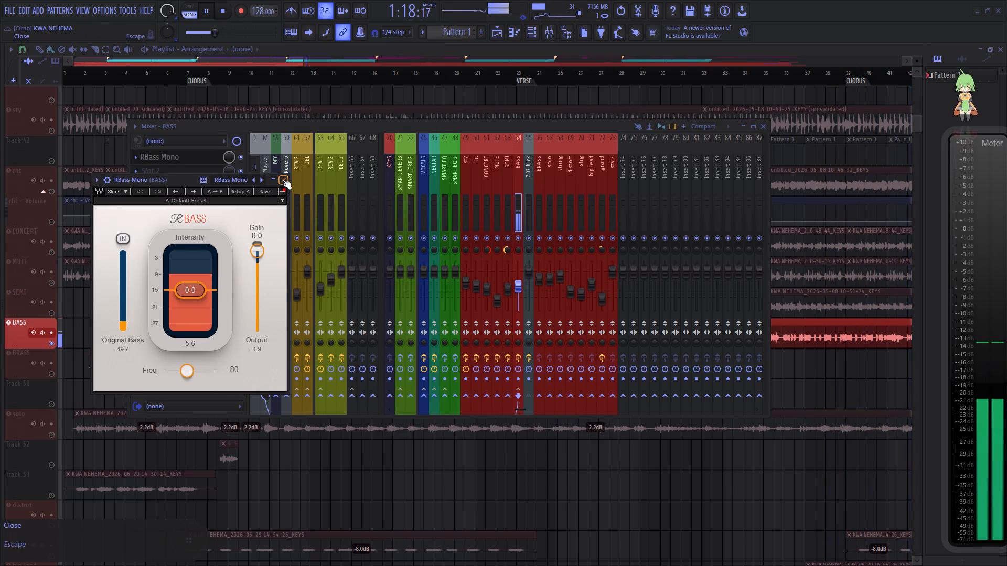
left_click(282, 179)
Listen to the BRASS, solo, Track 52 and Track 53 tracks soloed in turn, playing Track 53 from about bar 4.
right_click(52, 373)
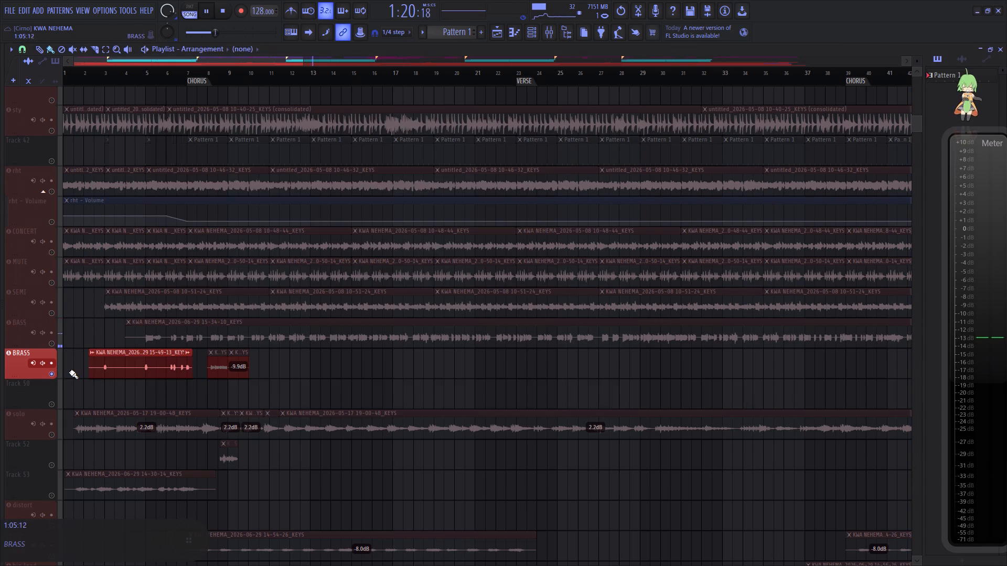
scroll(69, 372, "down", 3)
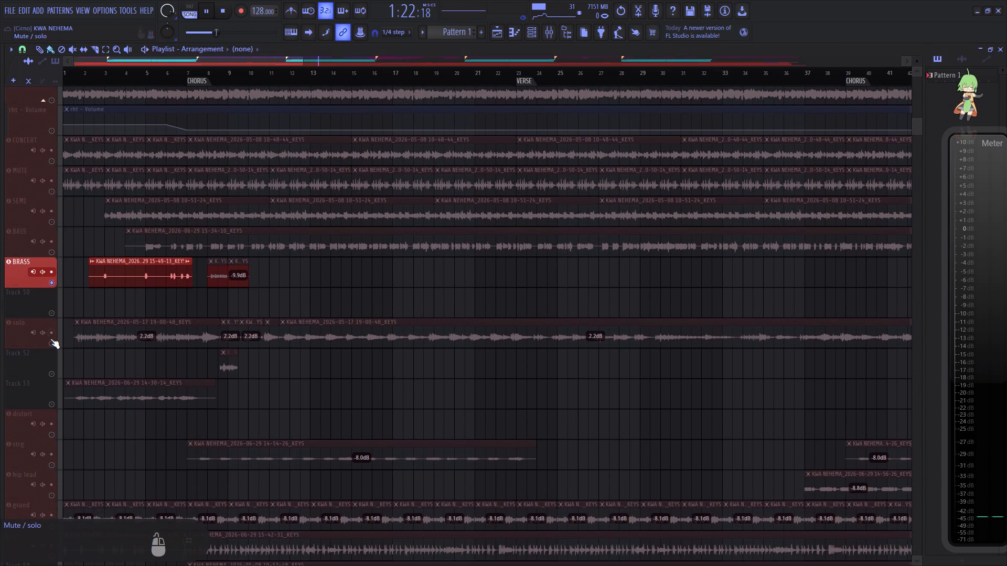
right_click(50, 341)
scroll(55, 344, "down", 3)
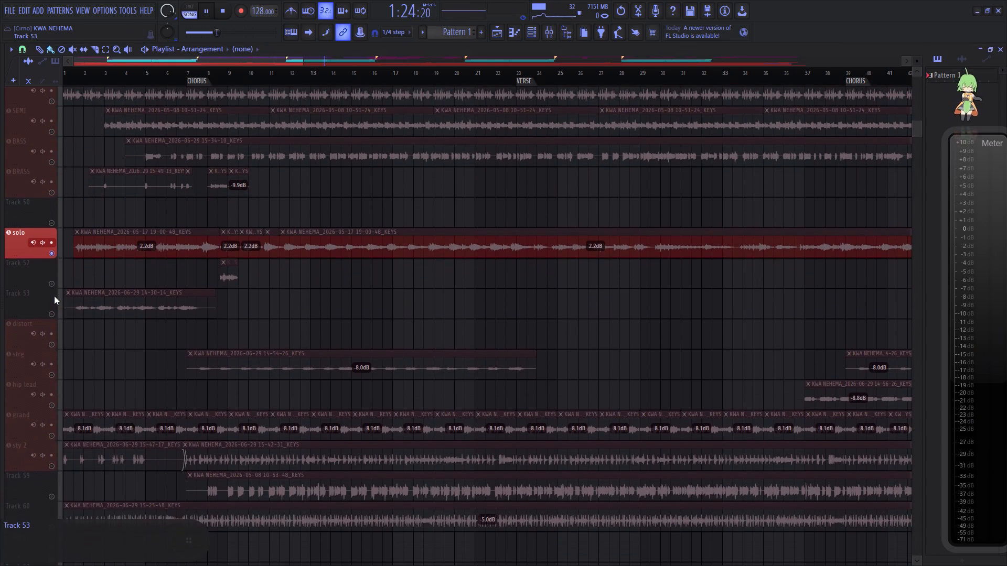
right_click(52, 287)
right_click(51, 311)
scroll(51, 311, "down", 3)
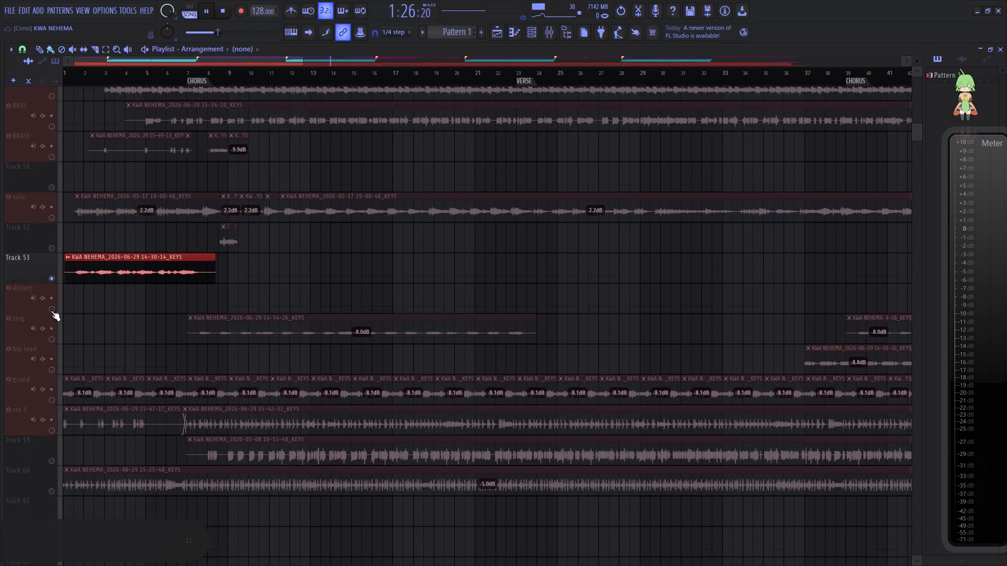
left_click(132, 71)
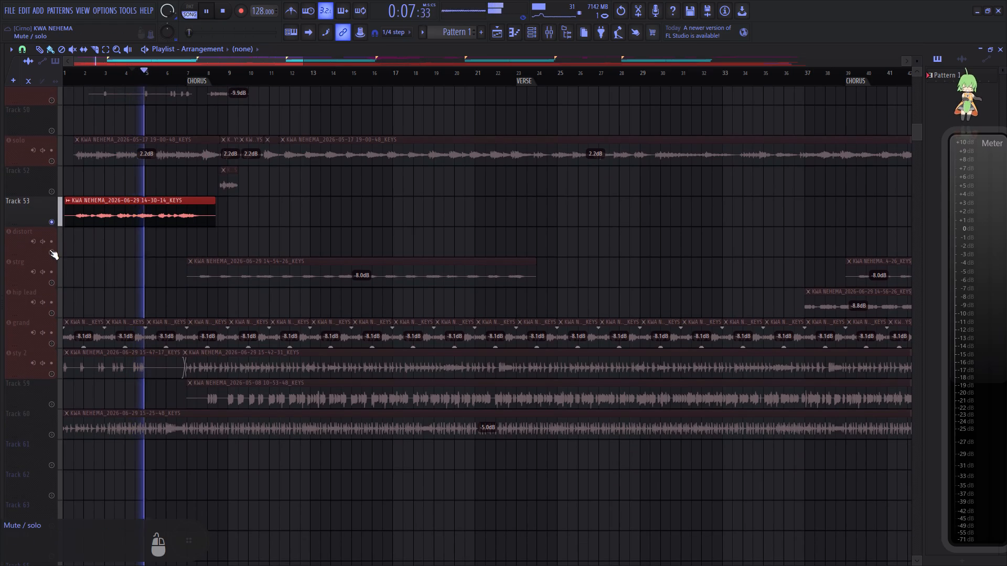
Solo the distort track and play the song from its first clip, around bar 65.
right_click(49, 250)
scroll(309, 78, "down", 10)
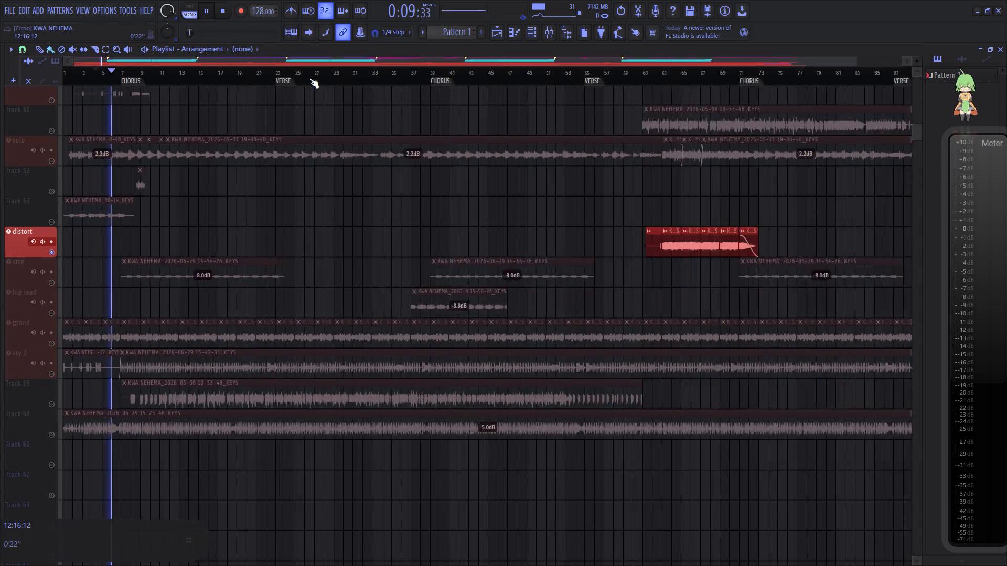
left_click(451, 71)
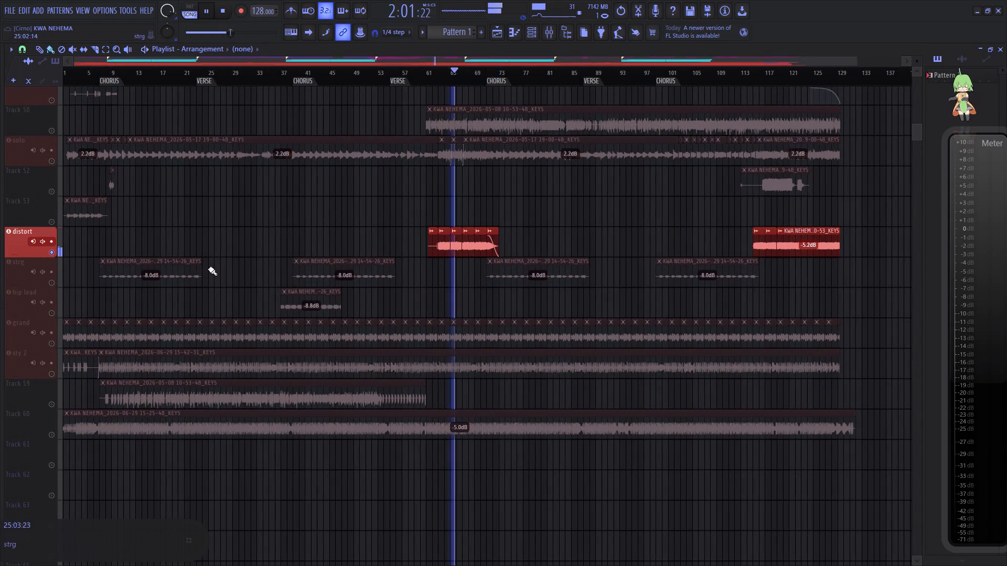
Solo the strg track and play the song from its first clip, around bar 15.
right_click(47, 285)
left_click(37, 281)
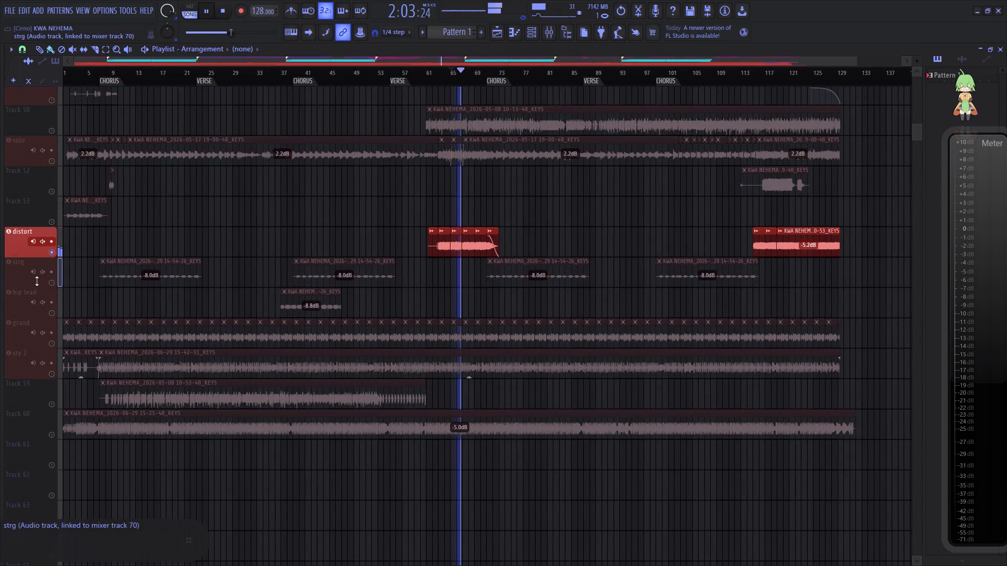
right_click(53, 286)
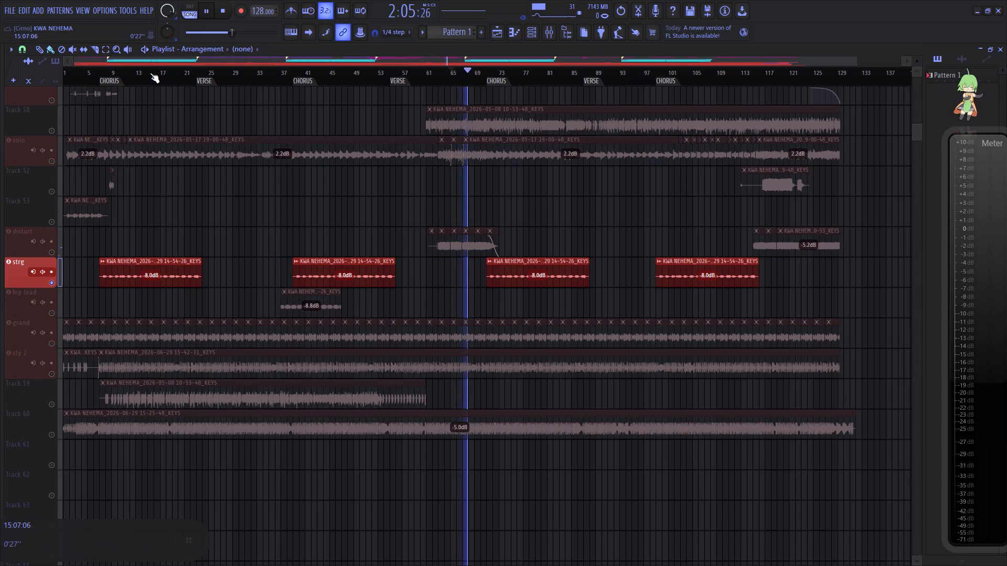
left_click(150, 73)
Solo the hip lead track and play the song from its clip at the second CHORUS marker.
right_click(50, 314)
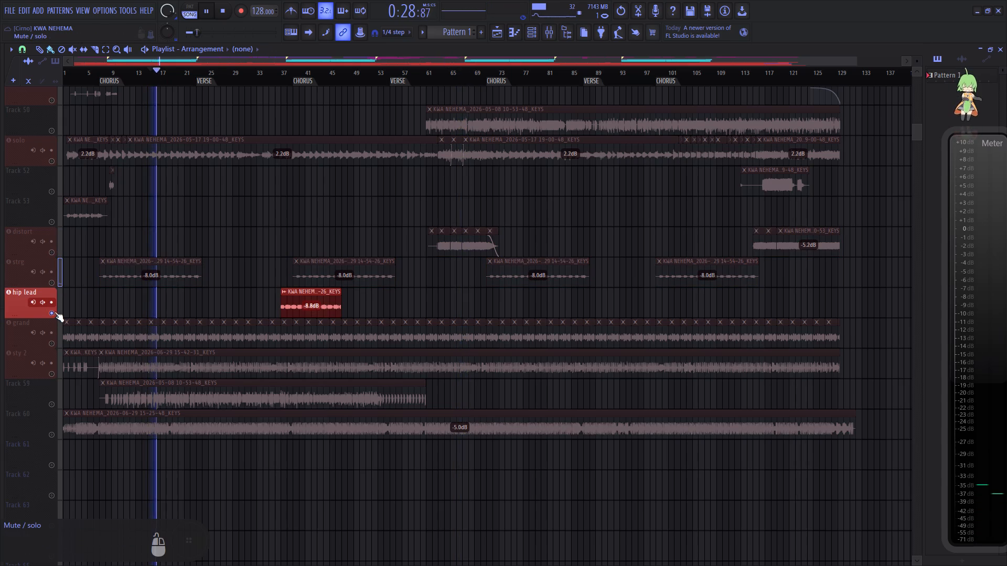
left_click(301, 77)
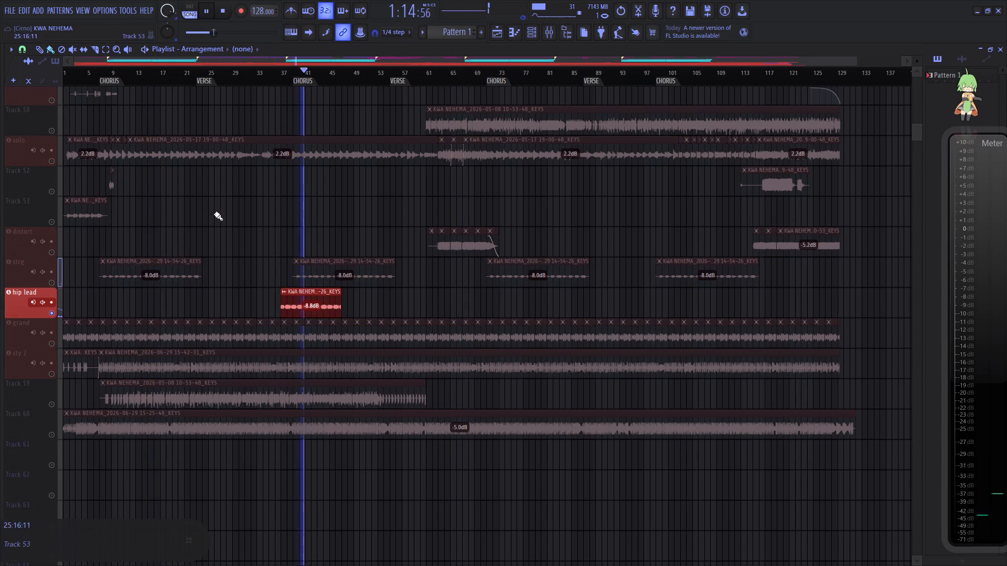
Solo the grand track and load the VST version of AIR Stereo Width into slot 2 of its mixer track.
right_click(49, 344)
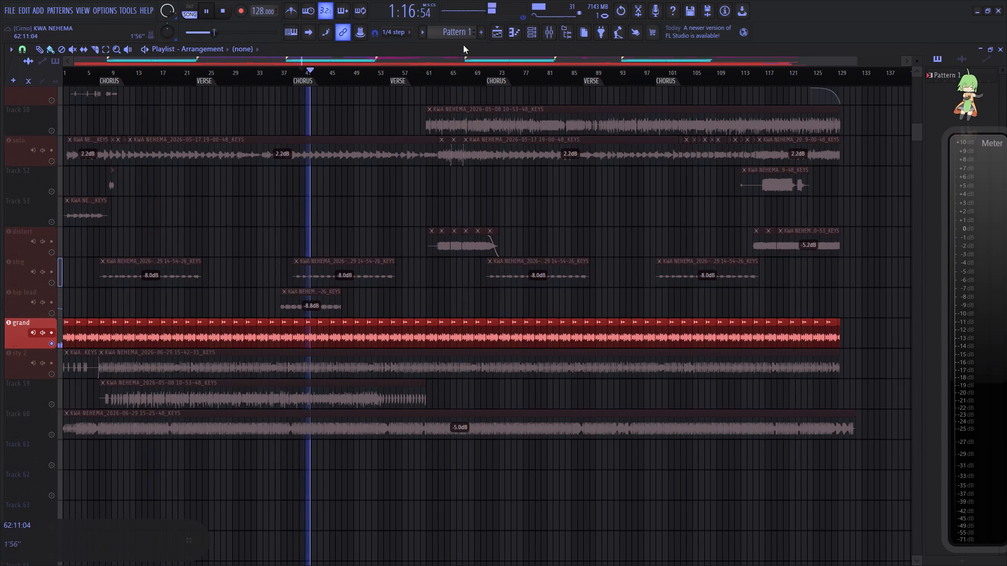
left_click(544, 32)
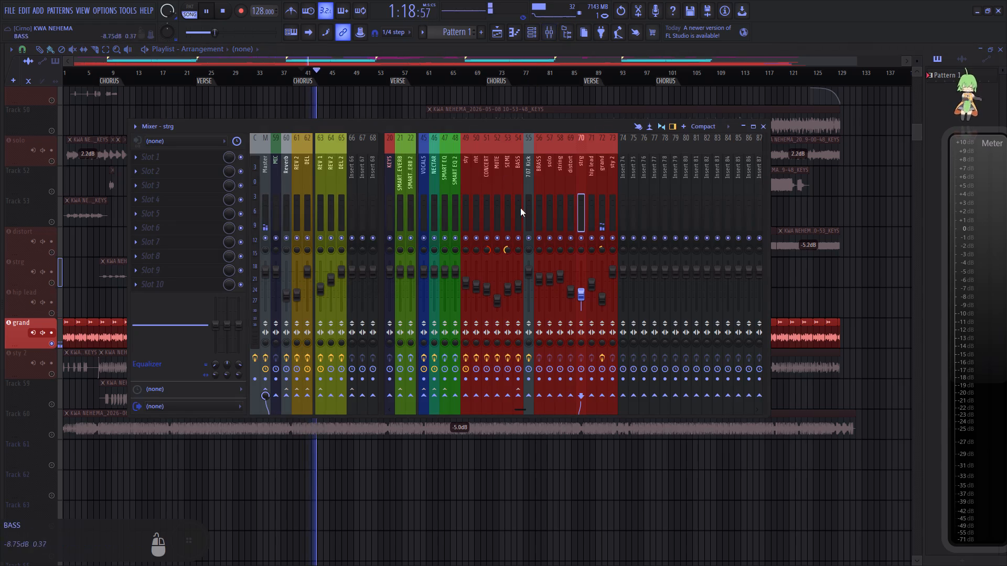
left_click(602, 221)
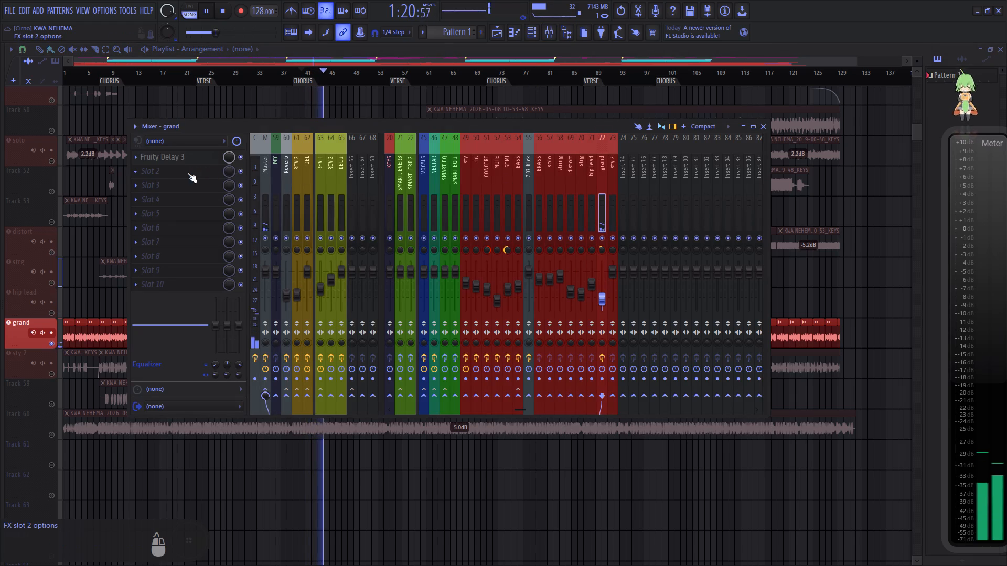
left_click(188, 173)
left_click(193, 24)
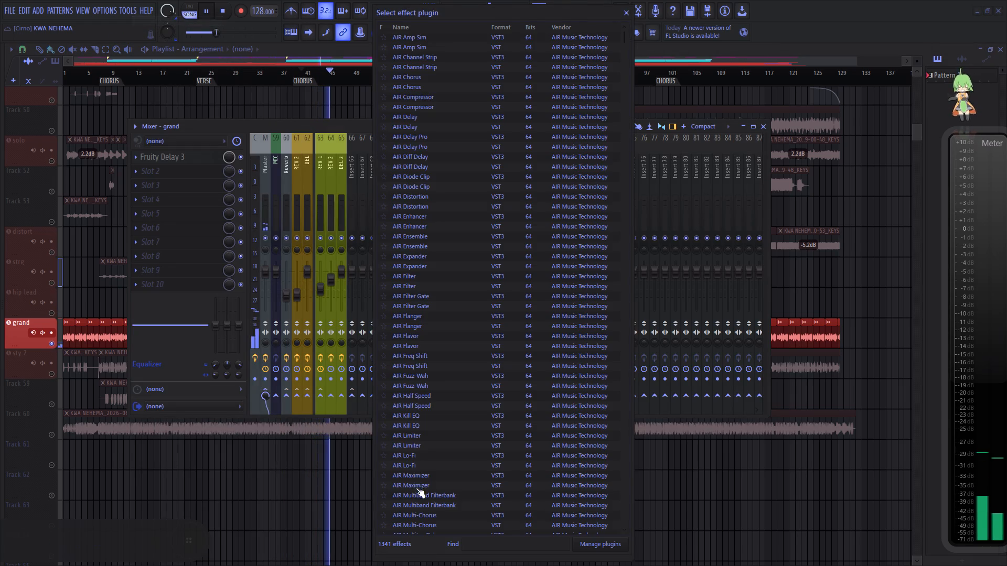
left_click(481, 542)
type("stereo")
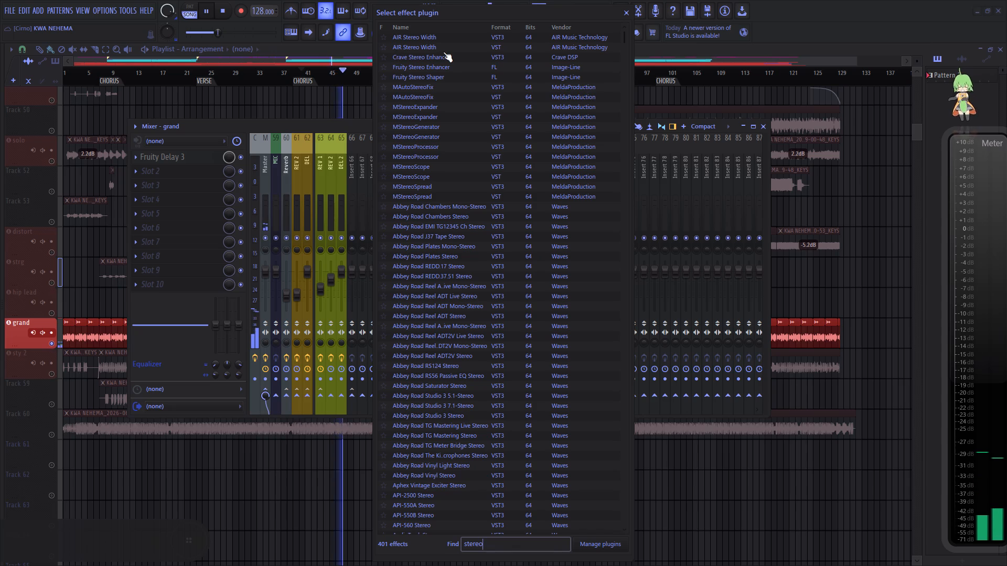
double_click(444, 50)
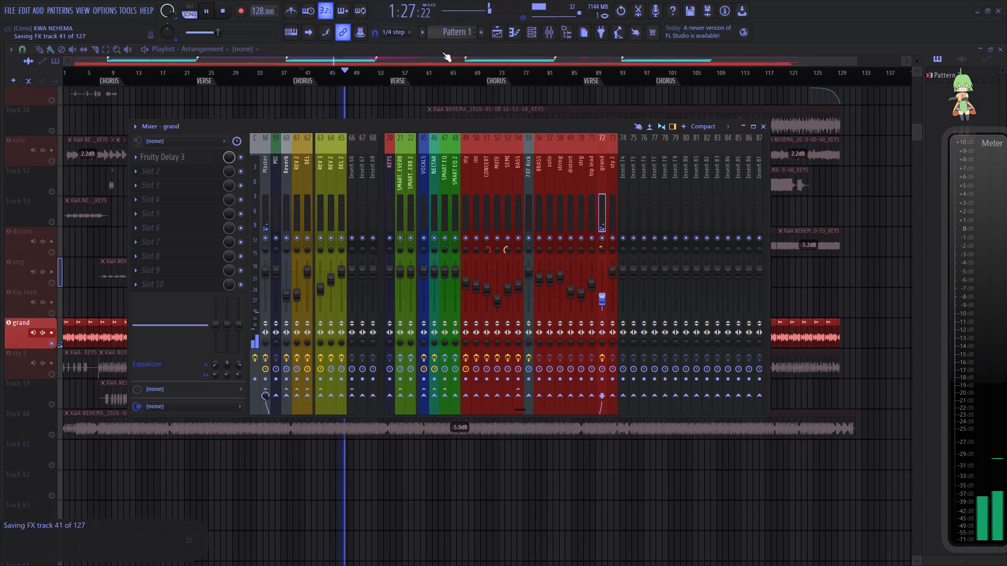
Set both Width and Delay to maximum in the grand track's AIR Stereo Width.
left_click_drag(207, 204, 357, 210)
left_click_drag(187, 244, 342, 222)
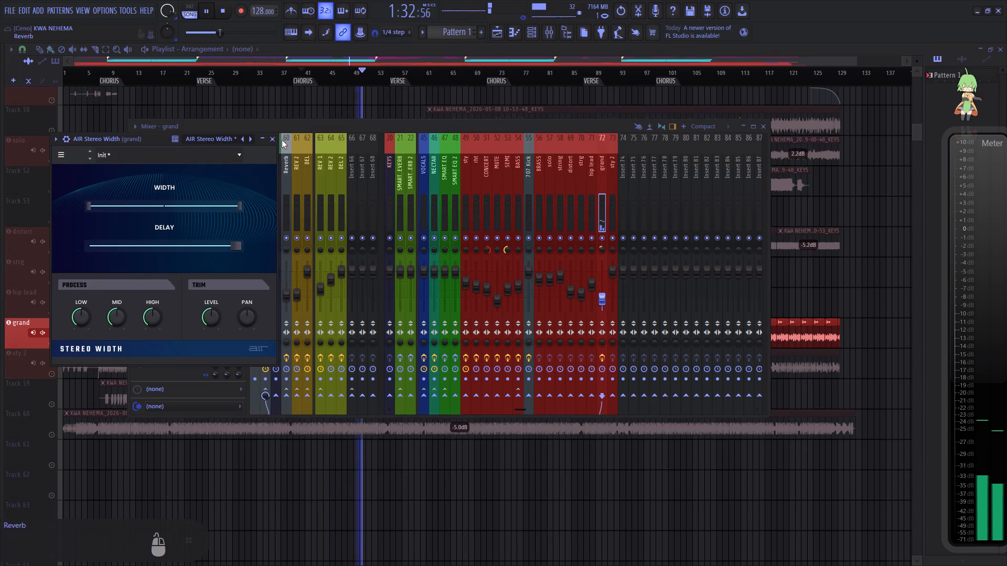
left_click(272, 139)
Listen to the sty 2, Track 59 and Track 60 tracks soloed in turn.
right_click(50, 376)
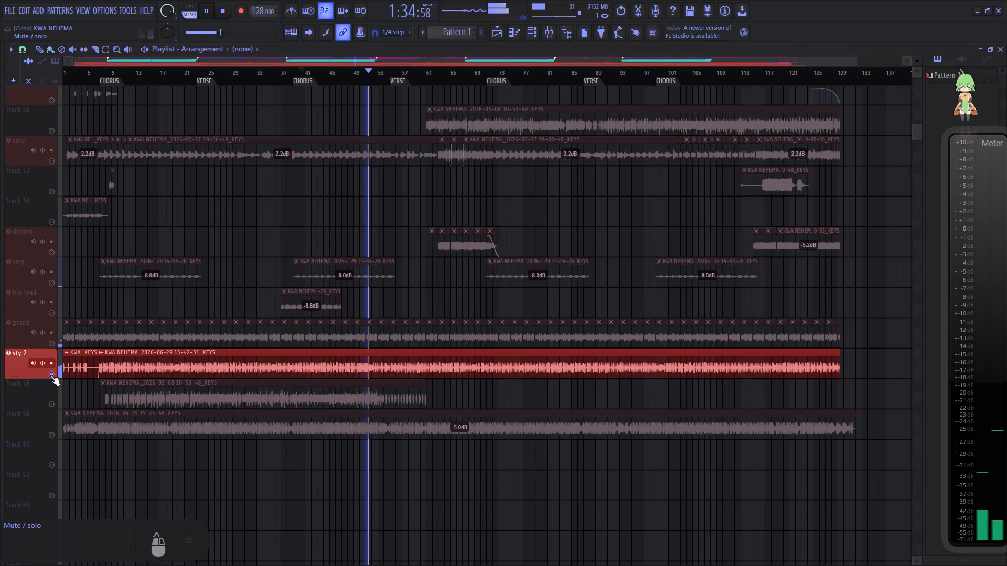
scroll(50, 376, "down", 2)
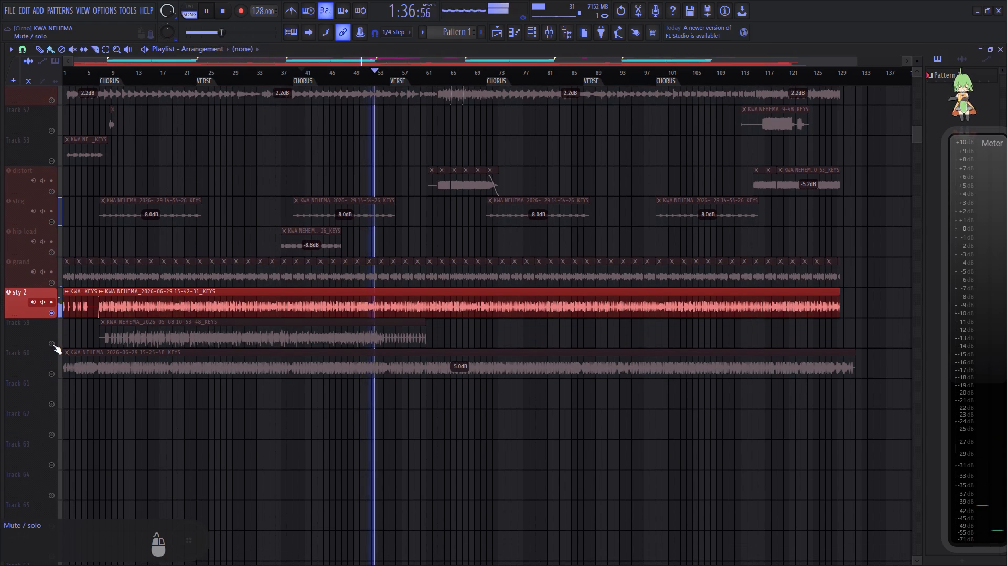
right_click(52, 344)
right_click(50, 373)
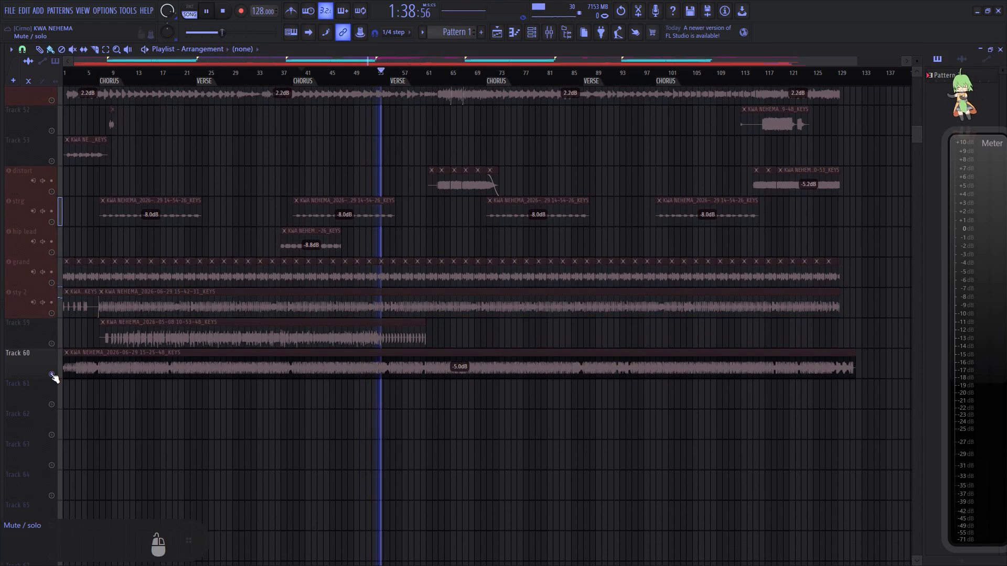
Turn off solo on Track 60 so the other tracks play again.
right_click(50, 373)
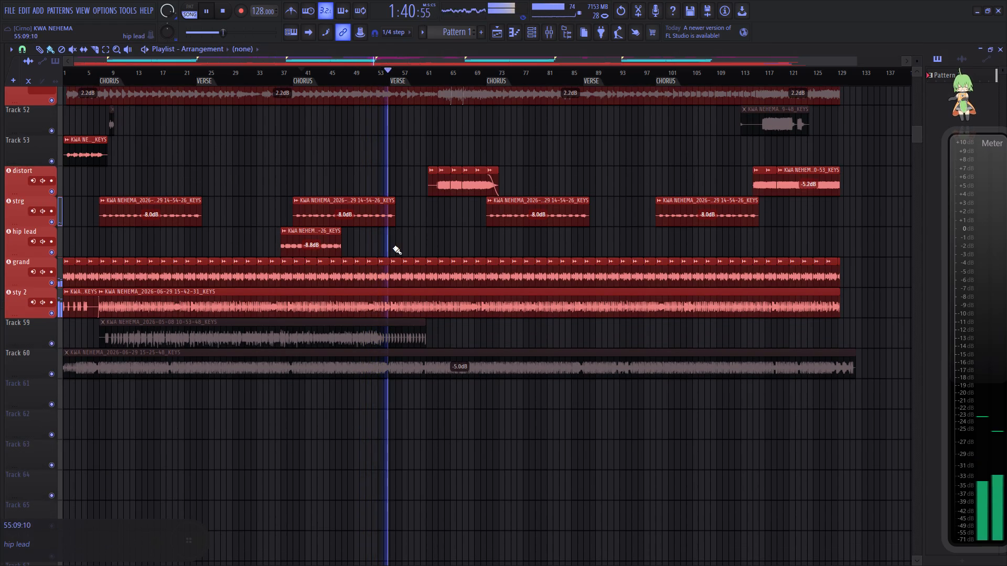
Look over the instrument tracks from SEMI down to Track 60 in the playlist while the full mix plays.
scroll(380, 242, "up", 3)
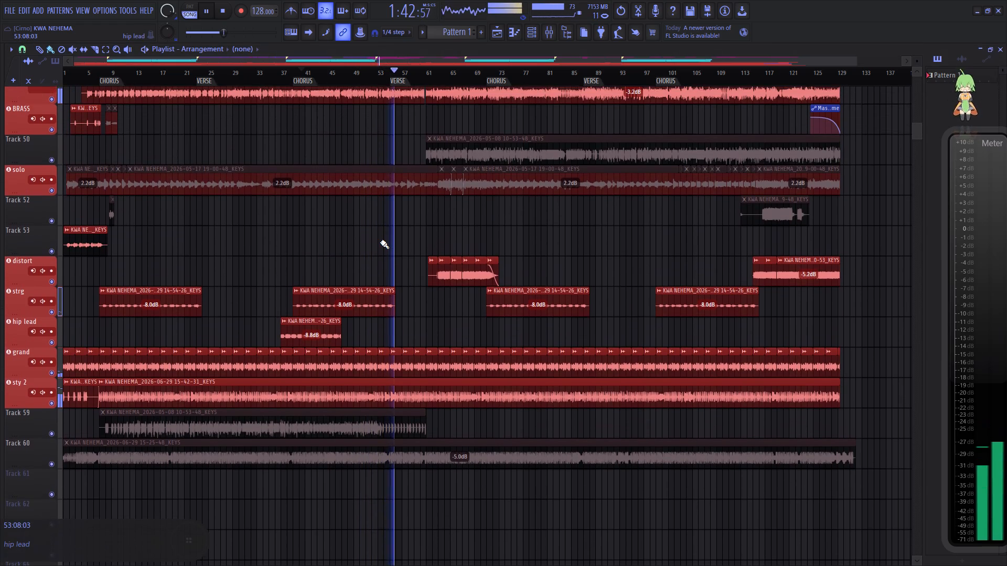
scroll(380, 242, "up", 2)
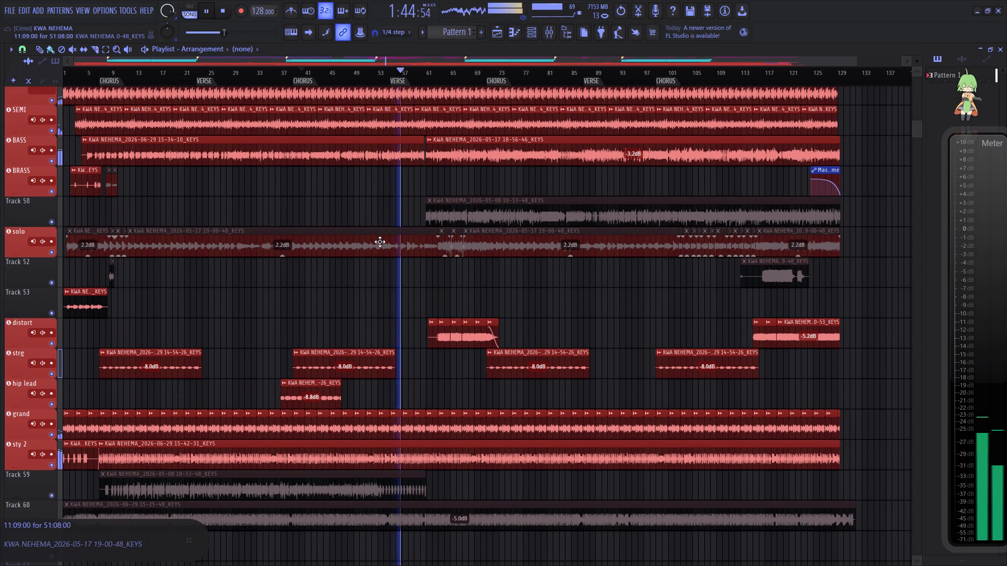
scroll(328, 243, "down", 5)
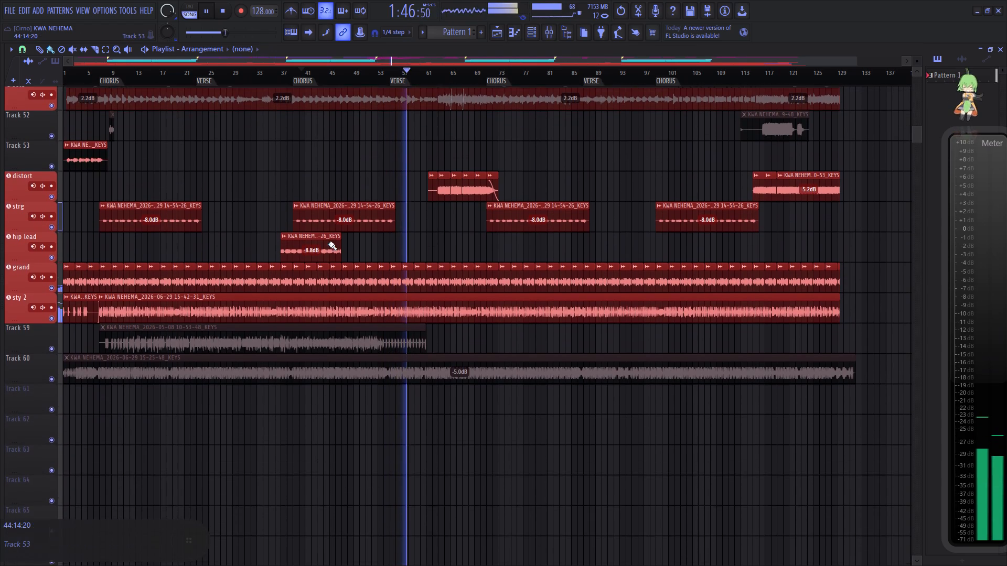
scroll(329, 243, "down", 8)
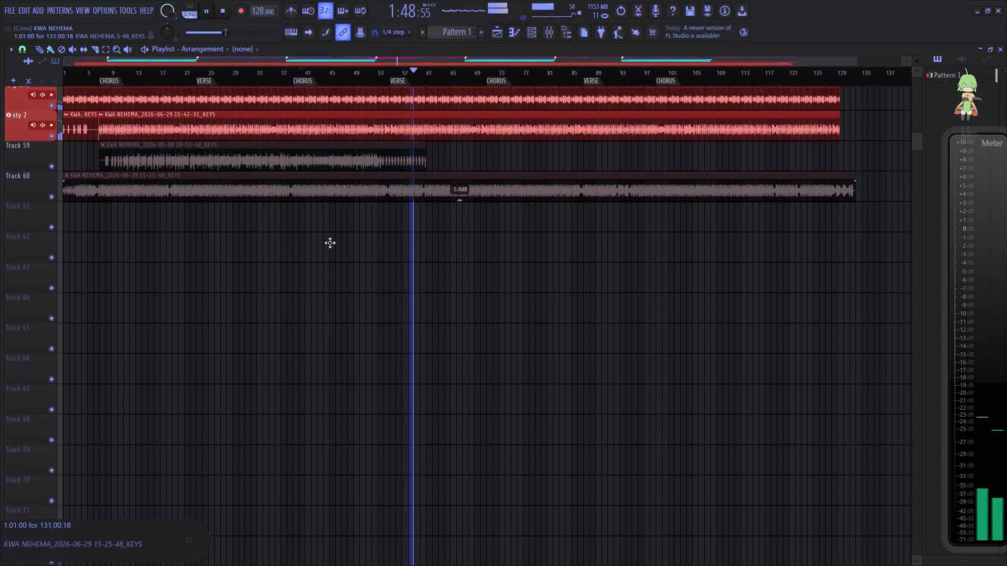
scroll(330, 243, "up", 9)
scroll(199, 103, "up", 3)
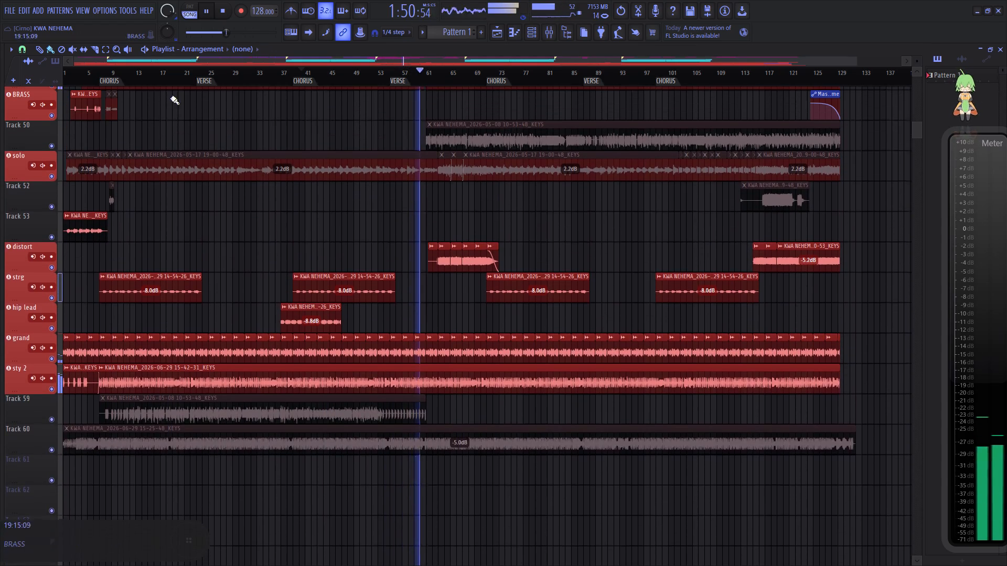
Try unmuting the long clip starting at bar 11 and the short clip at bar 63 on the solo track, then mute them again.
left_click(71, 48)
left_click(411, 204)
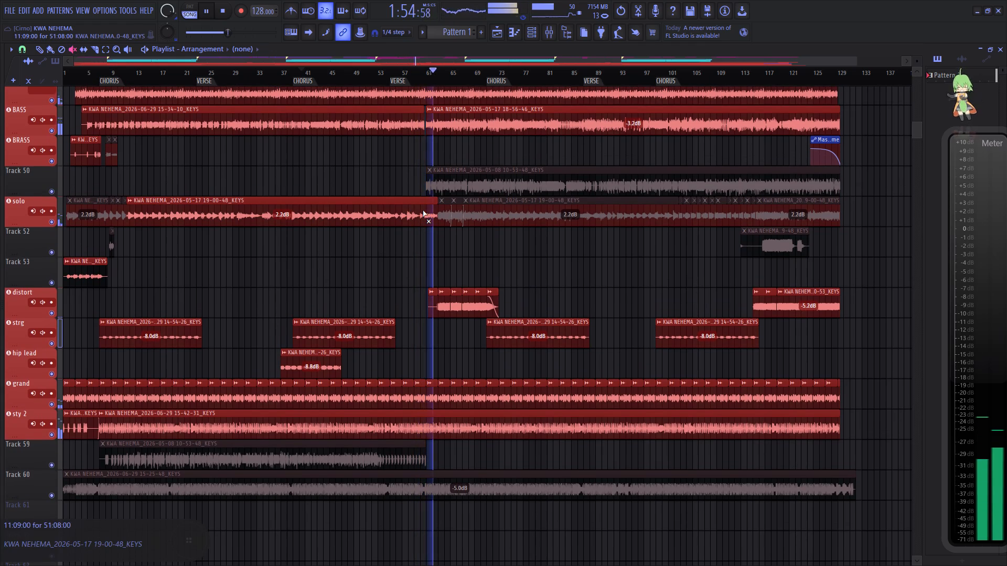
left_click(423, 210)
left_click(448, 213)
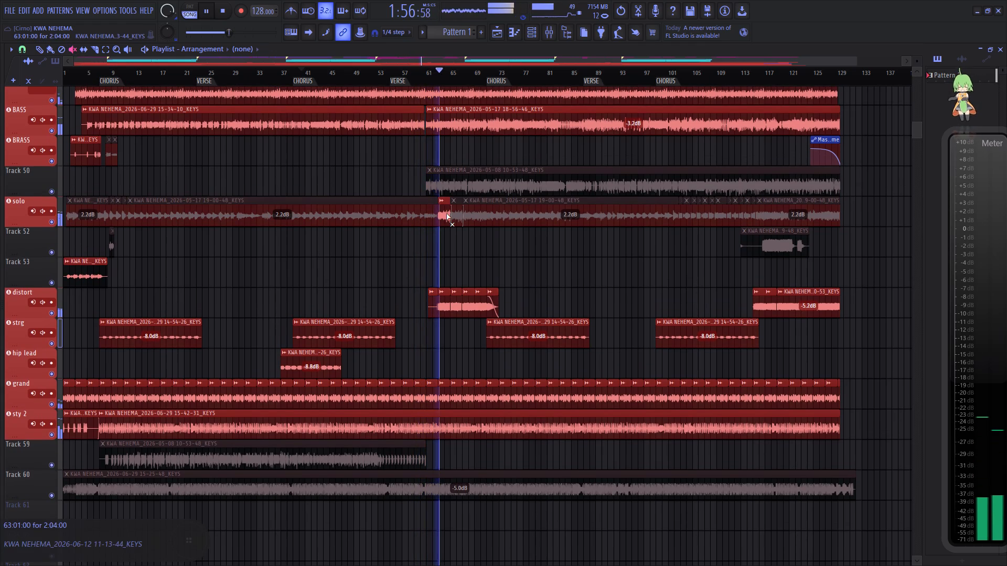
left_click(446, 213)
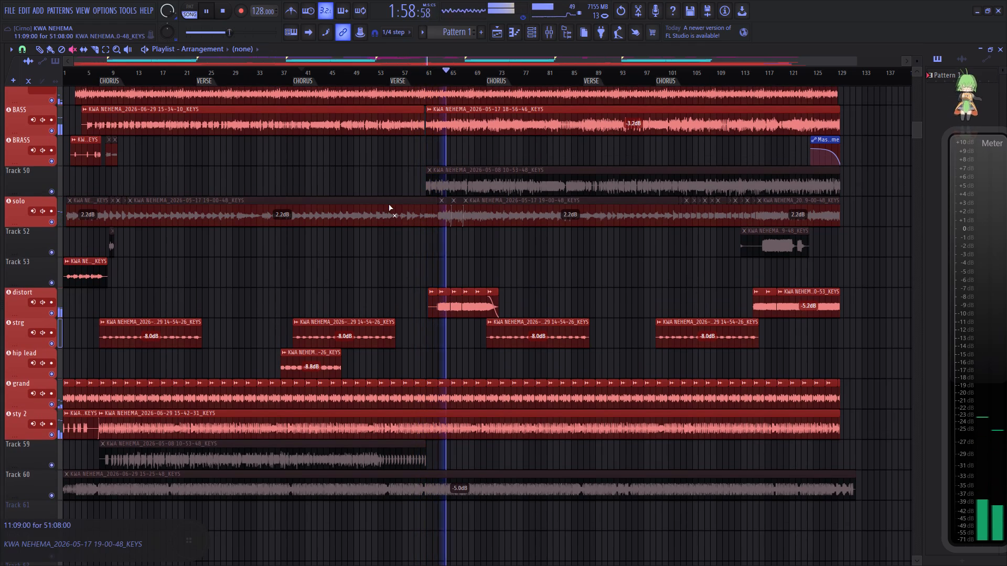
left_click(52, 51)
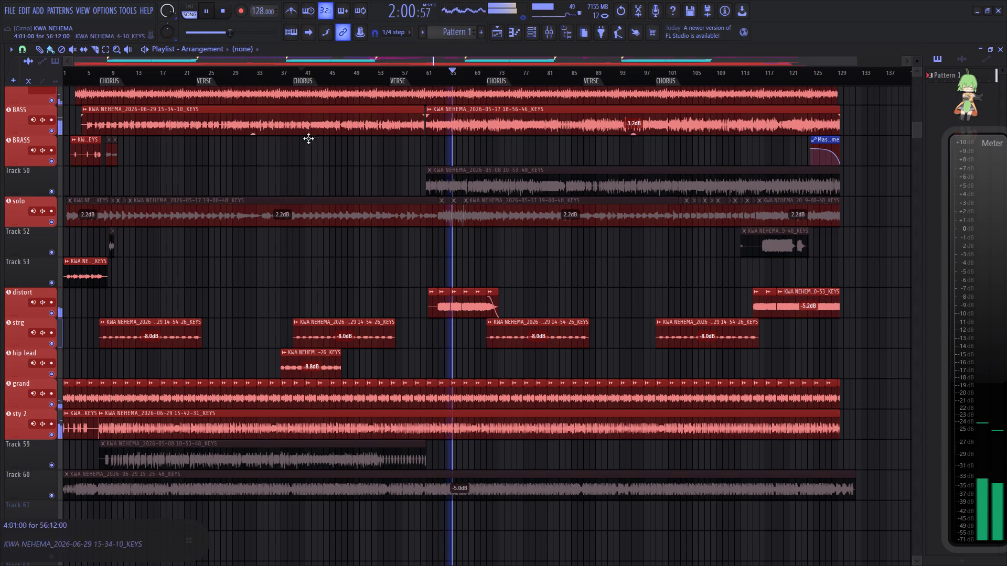
Solo Track 42, the repeating kick pattern track above rht, while the song plays.
left_click_drag(282, 62, 382, 66)
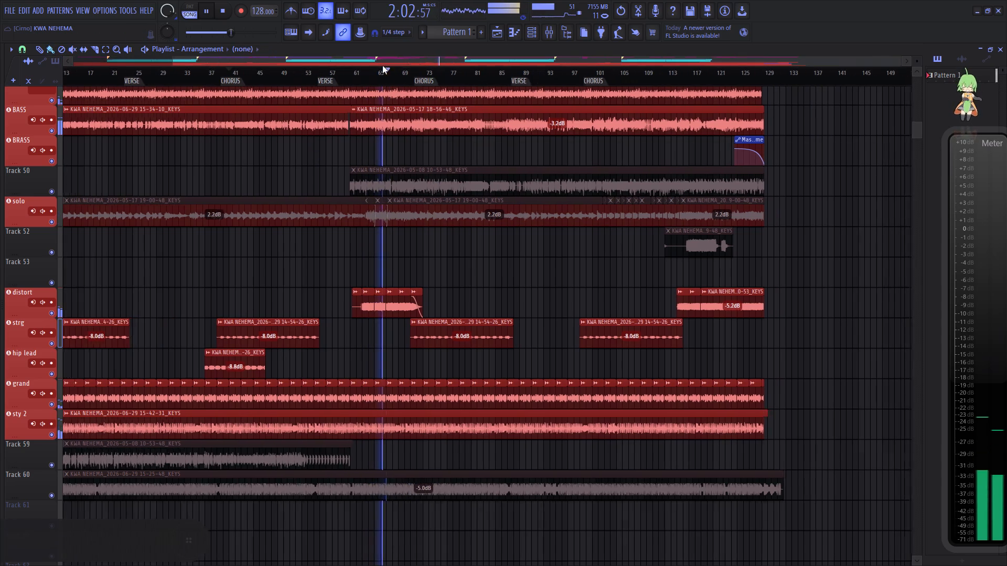
left_click_drag(382, 66, 395, 65)
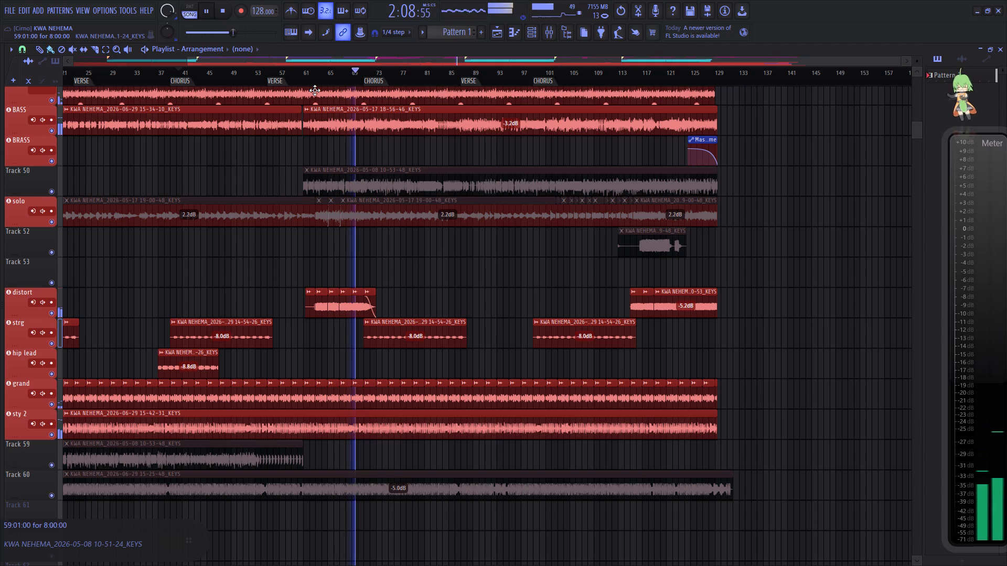
scroll(314, 193, "up", 6)
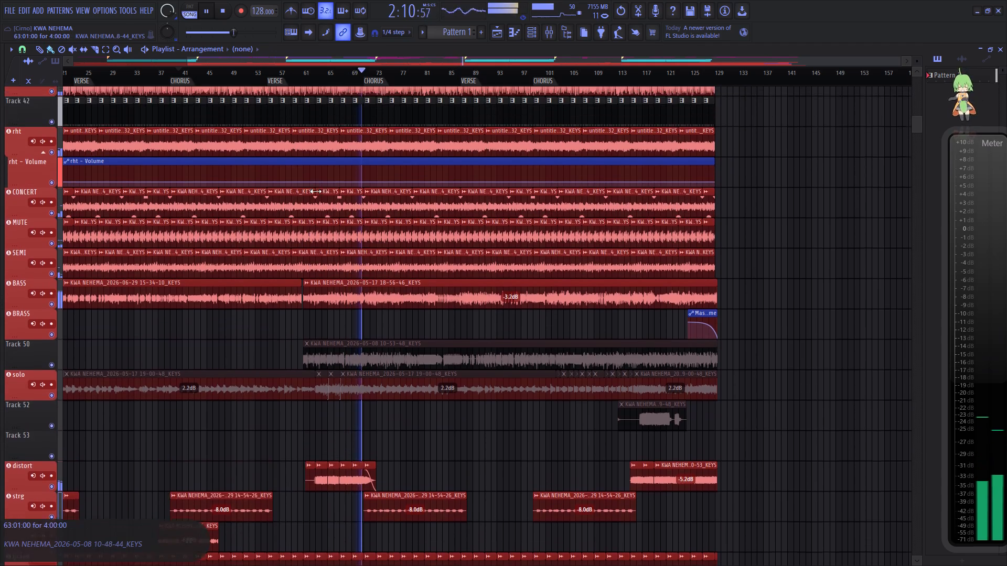
scroll(316, 191, "up", 6)
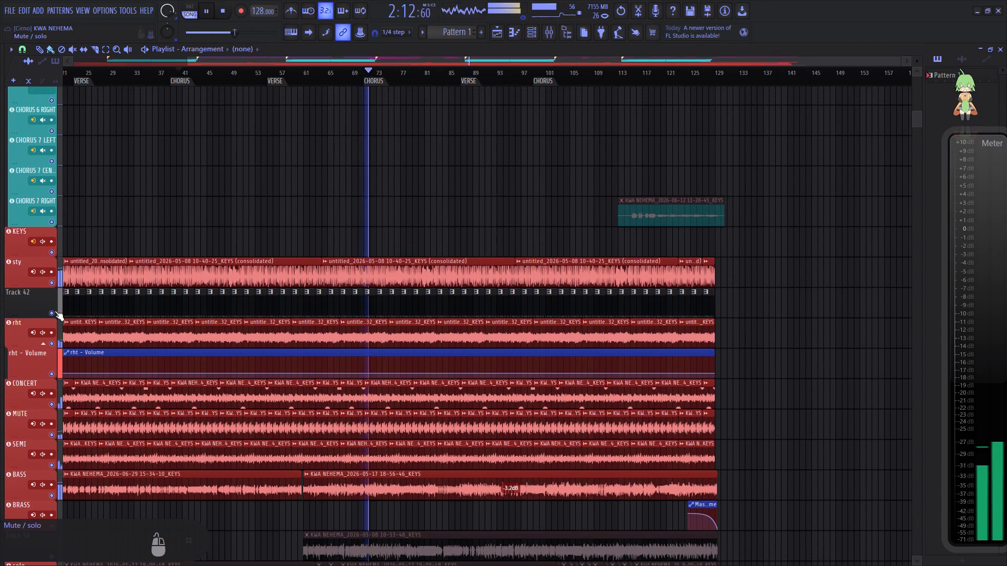
right_click(55, 311)
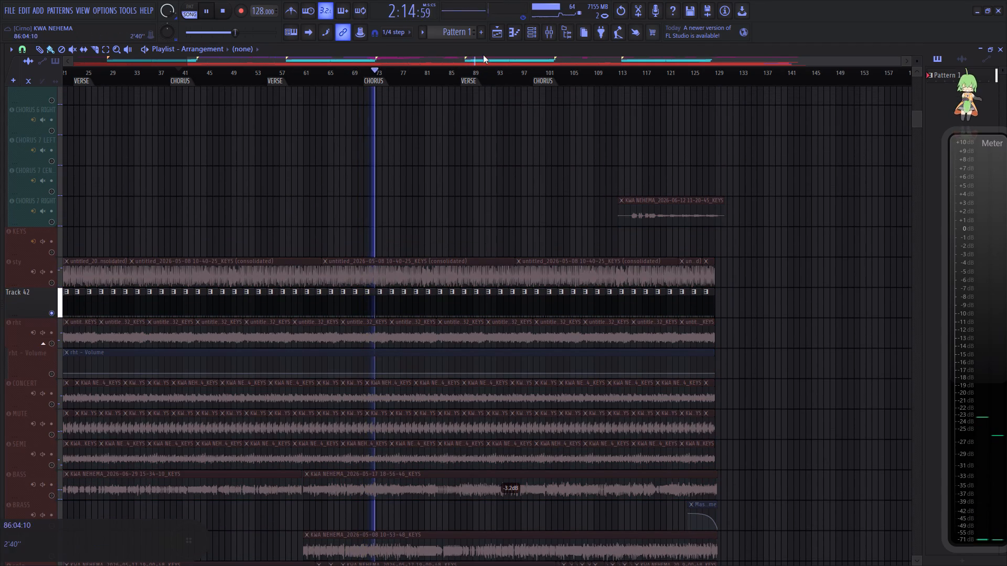
Bring up the mixer and select the 707 Kick track to check its effects.
left_click(545, 31)
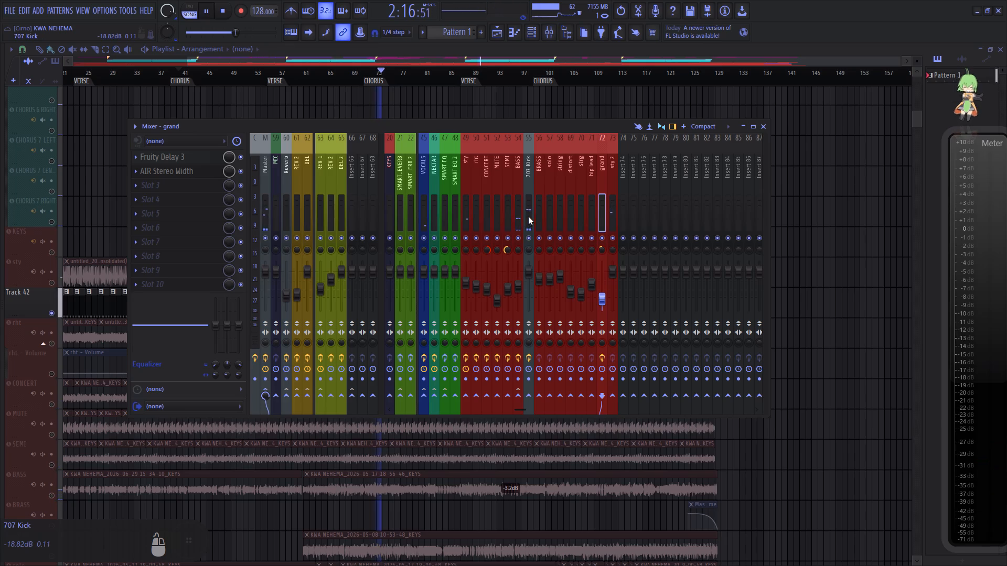
left_click(528, 216)
Filter the channel rack to the Unsorted group and inspect the Kick 2 channel's sampler settings.
left_click(535, 31)
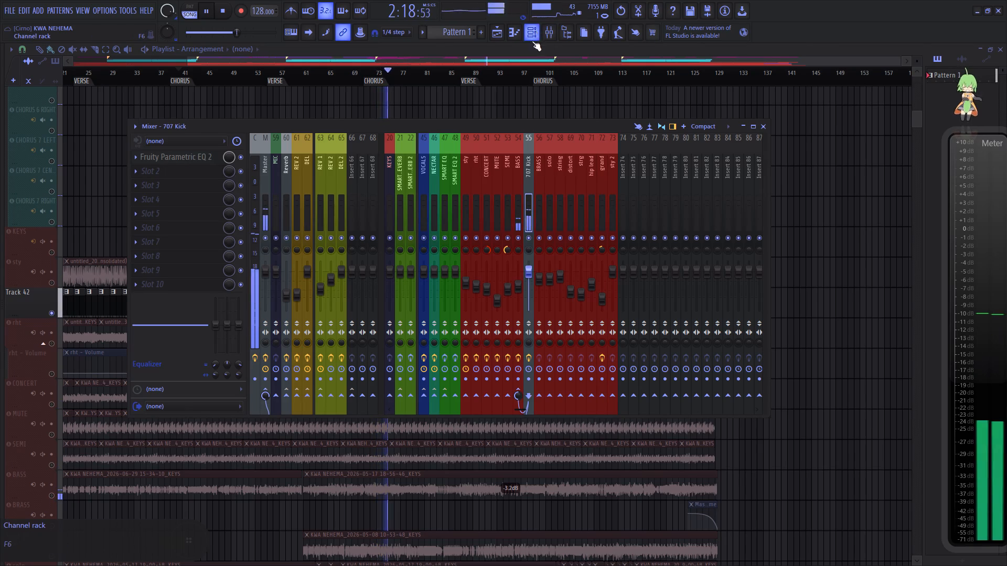
left_click(223, 49)
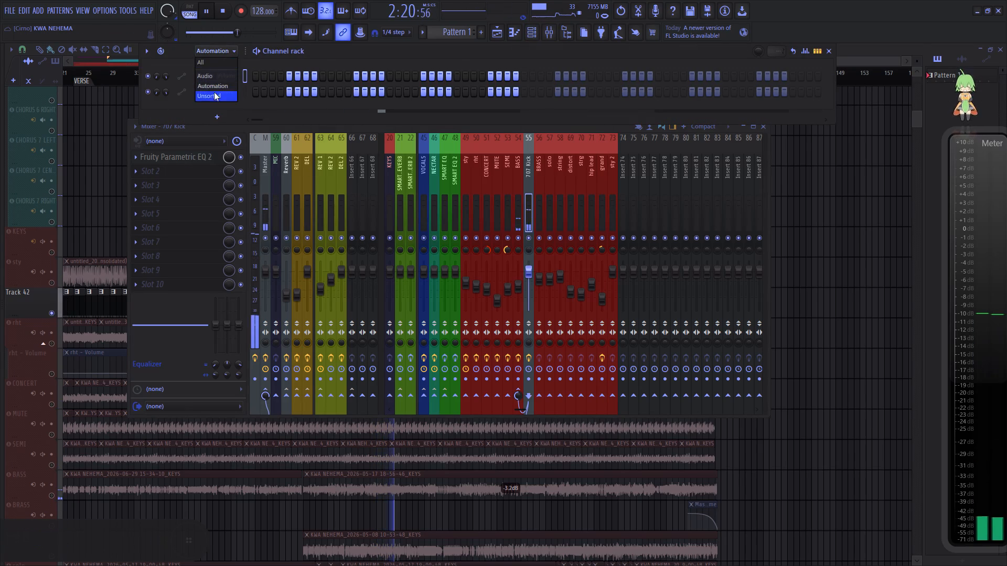
left_click(213, 94)
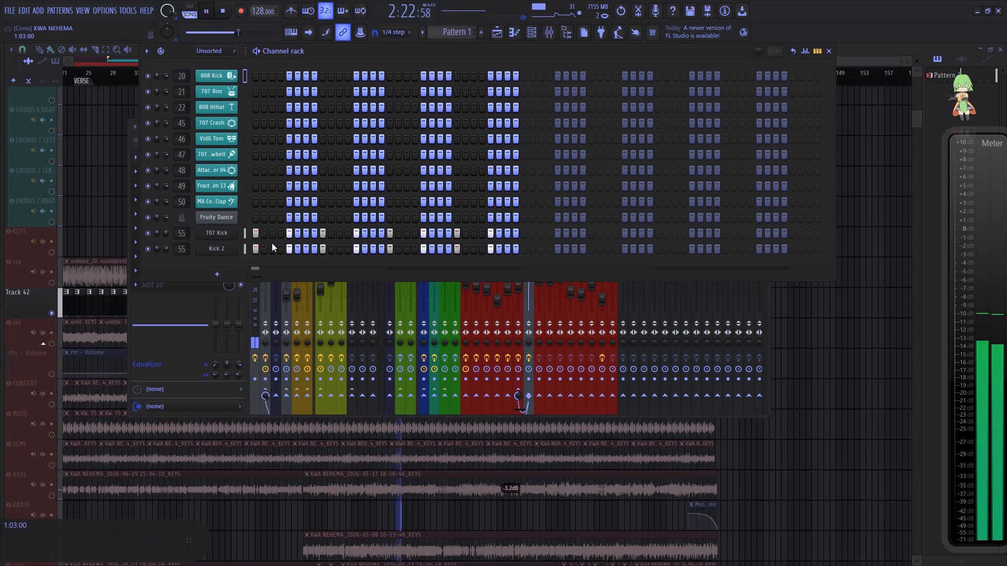
right_click(165, 250)
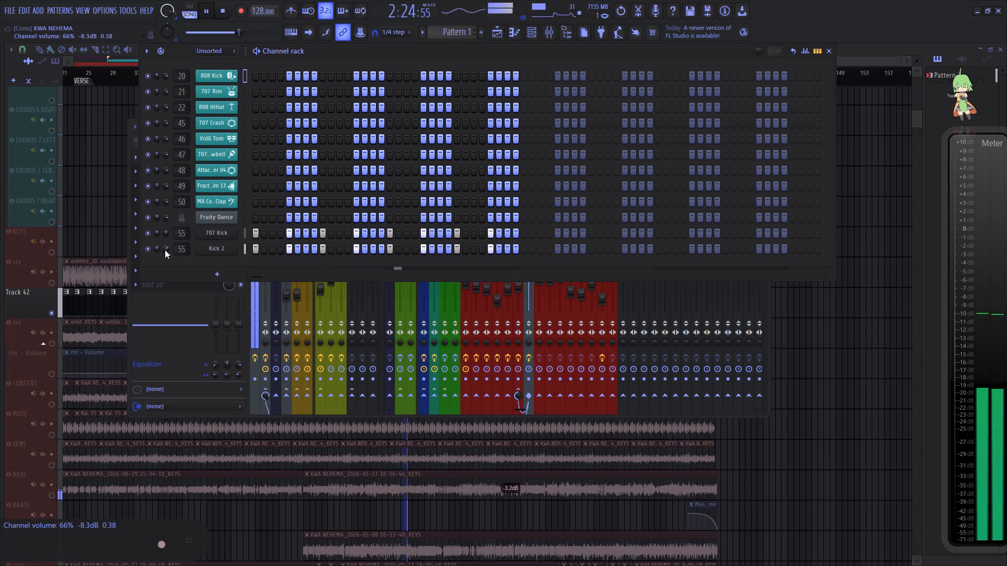
left_click(182, 255)
left_click(217, 247)
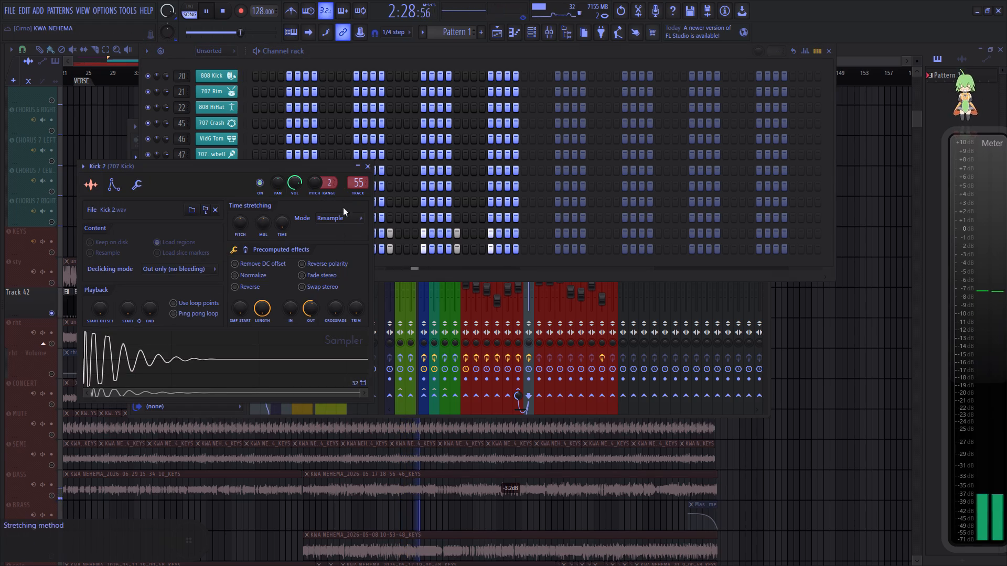
left_click(371, 171)
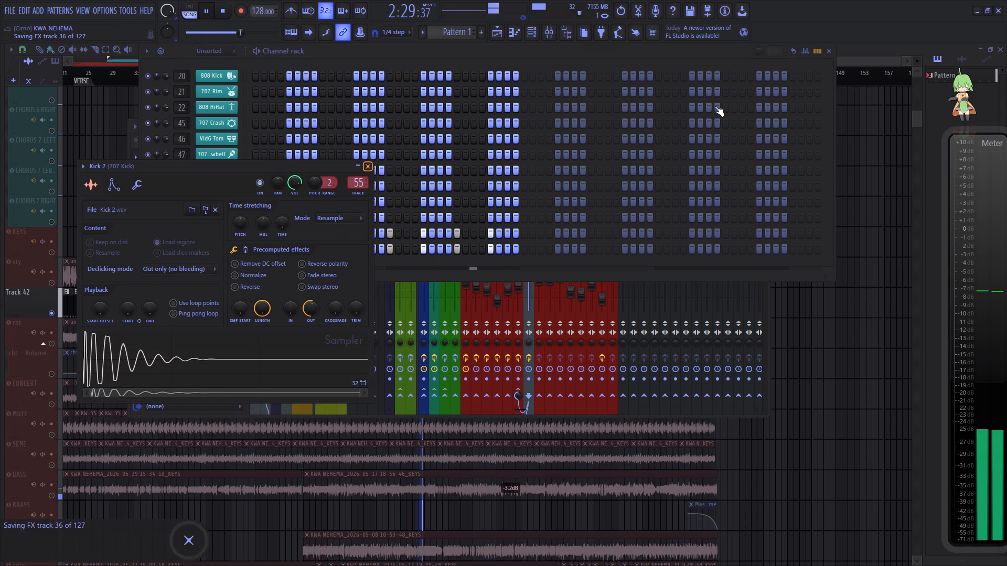
left_click(826, 48)
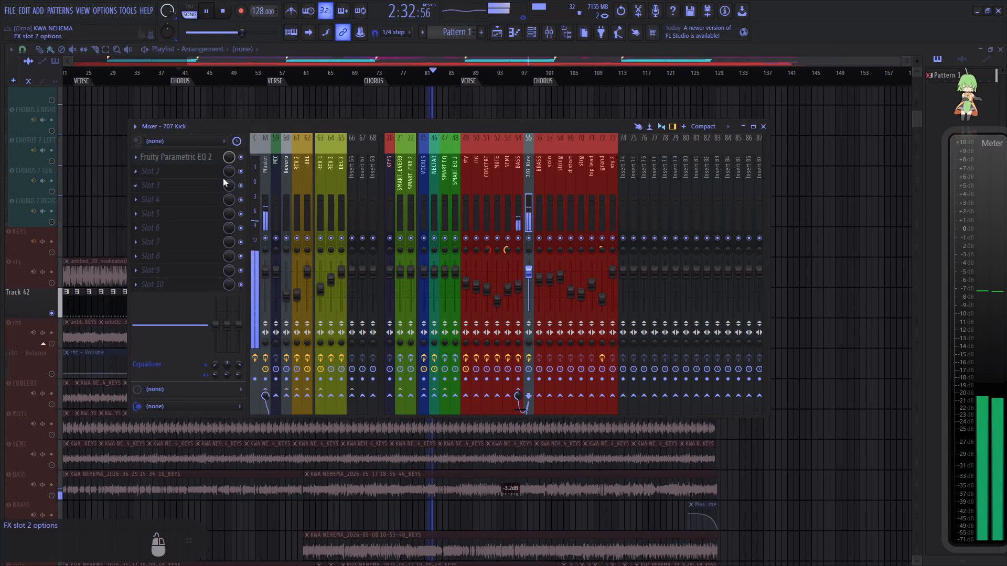
Shift band 1 slightly higher in frequency in the 707 Kick's Fruity Parametric EQ 2.
left_click(196, 159)
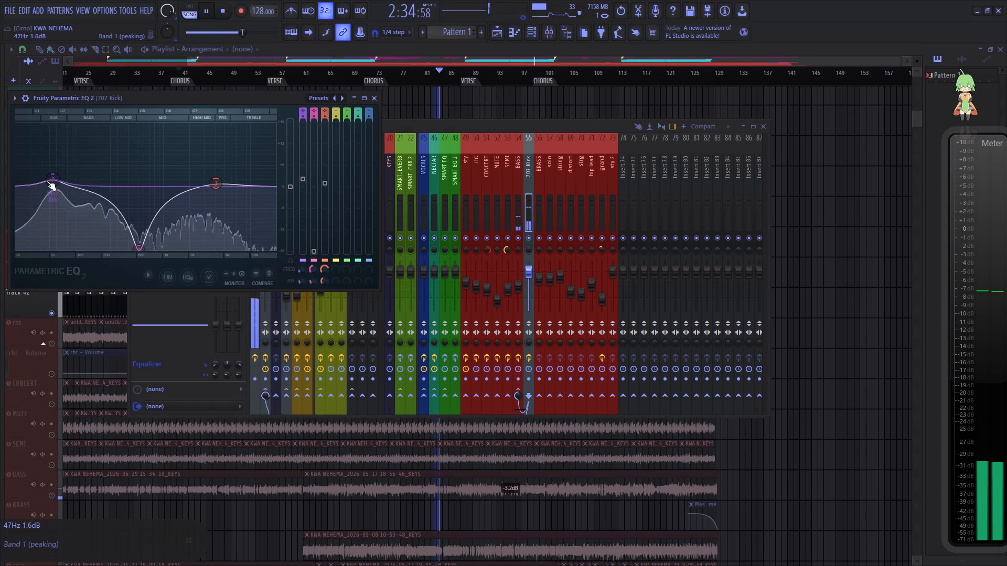
left_click_drag(47, 181, 61, 178)
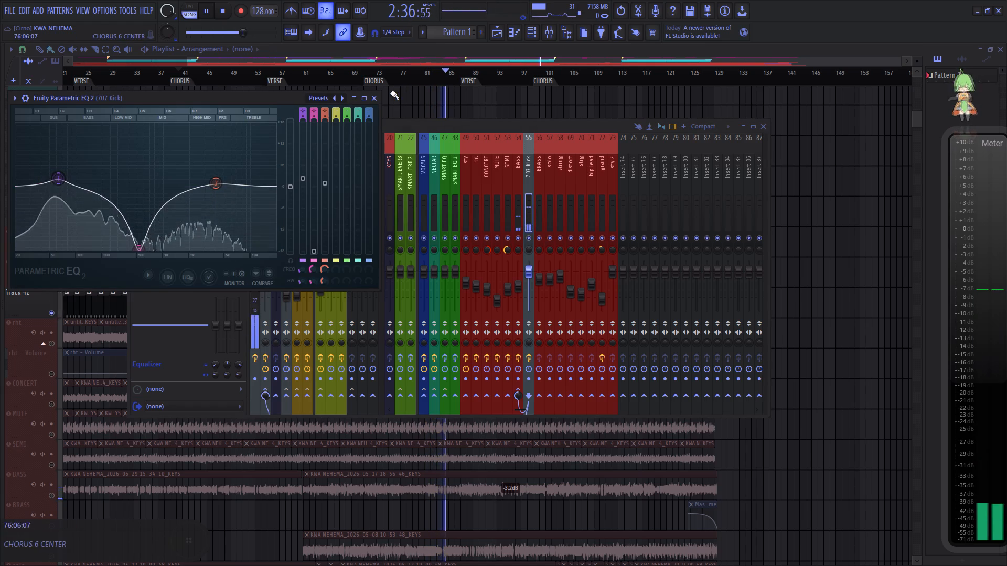
left_click(378, 98)
left_click(389, 55)
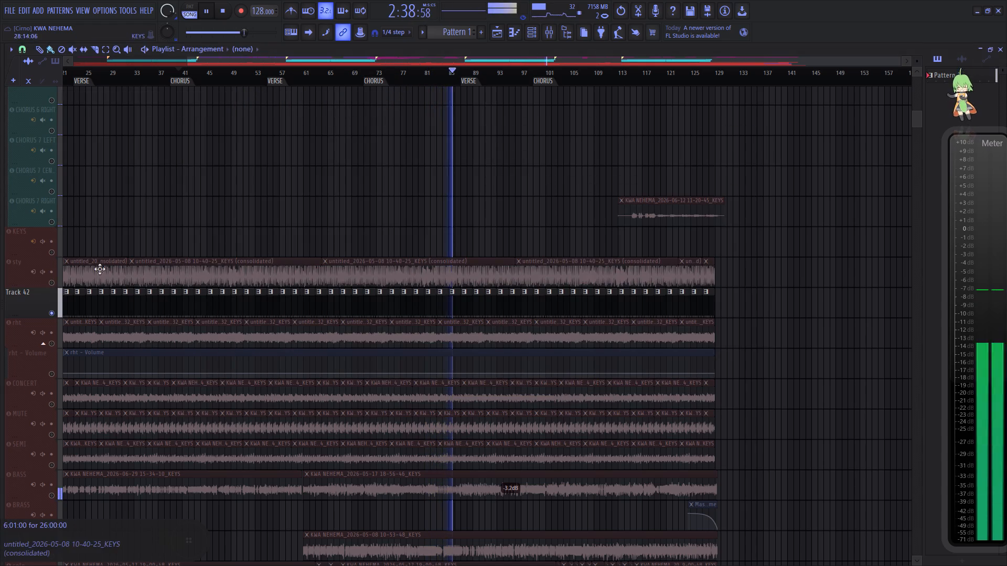
Turn off solo on Track 42 so the full mix plays again.
right_click(48, 310)
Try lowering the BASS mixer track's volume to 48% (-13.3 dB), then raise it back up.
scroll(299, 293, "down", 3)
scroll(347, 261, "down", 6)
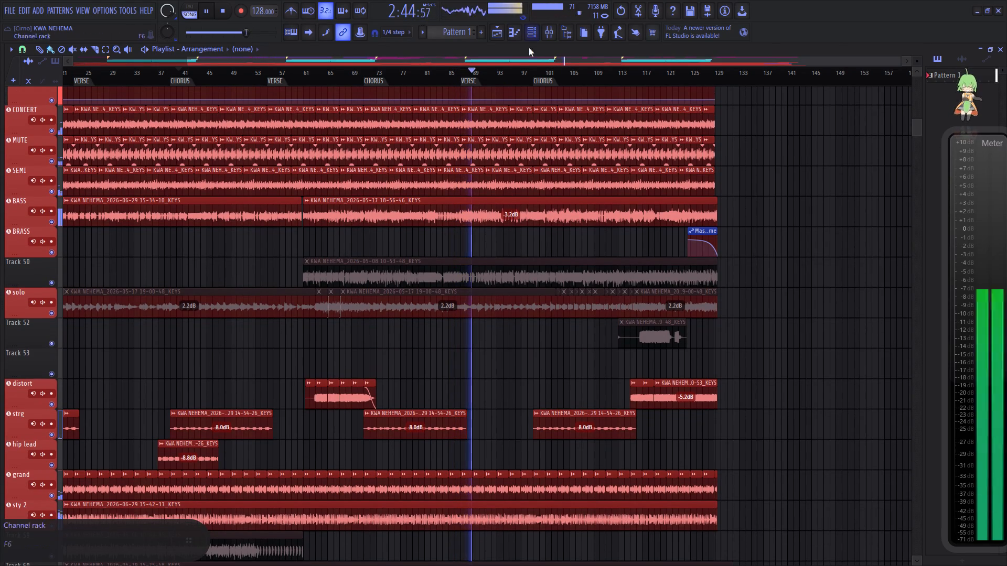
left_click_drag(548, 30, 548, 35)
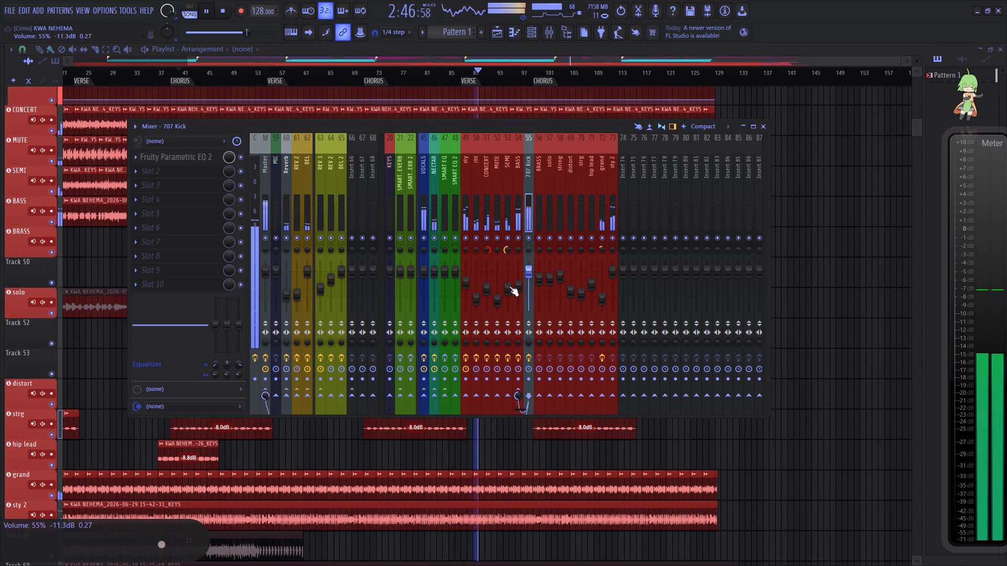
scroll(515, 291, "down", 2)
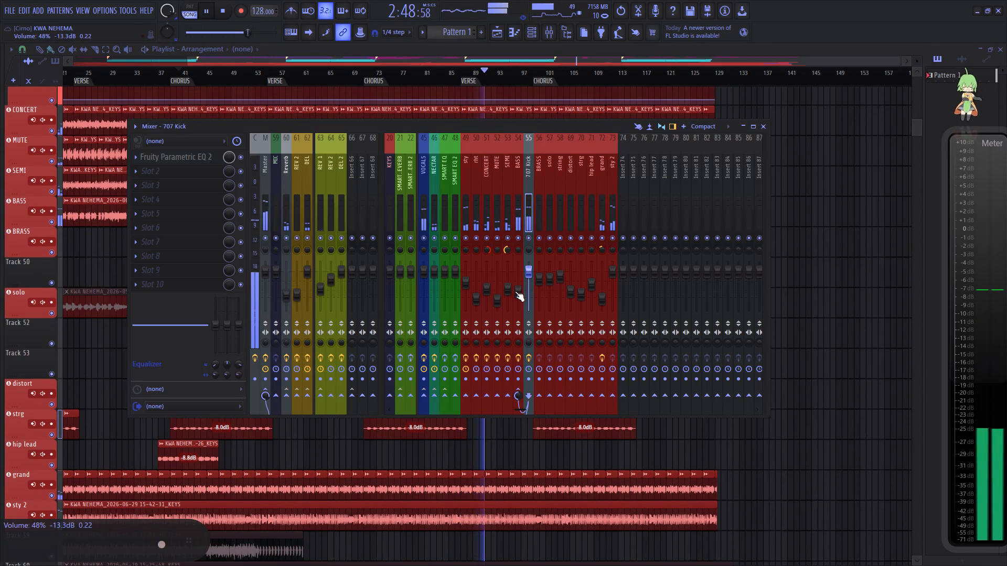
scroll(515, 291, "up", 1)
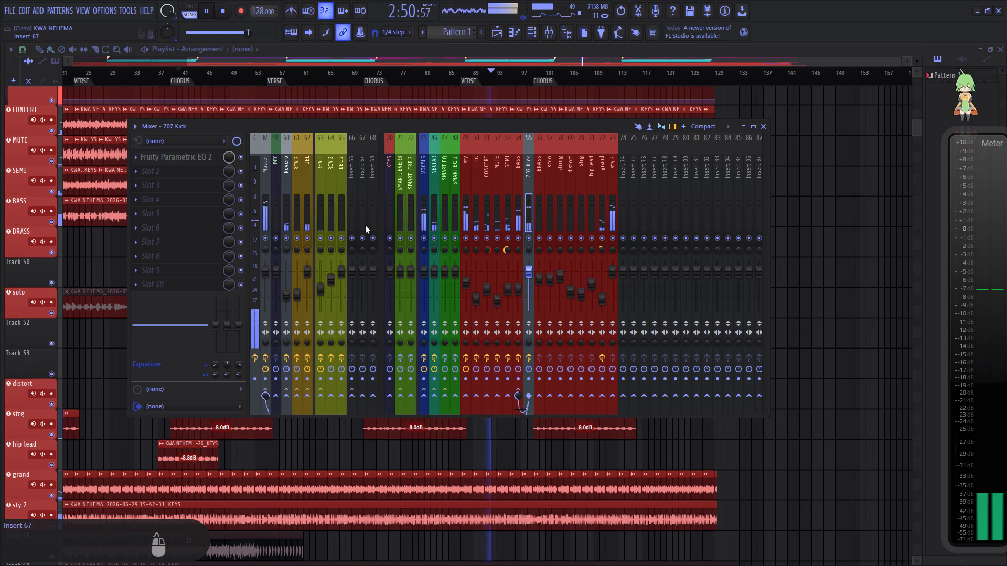
Select the Master mixer track and check its effects chain while the full mix plays.
left_click(263, 221)
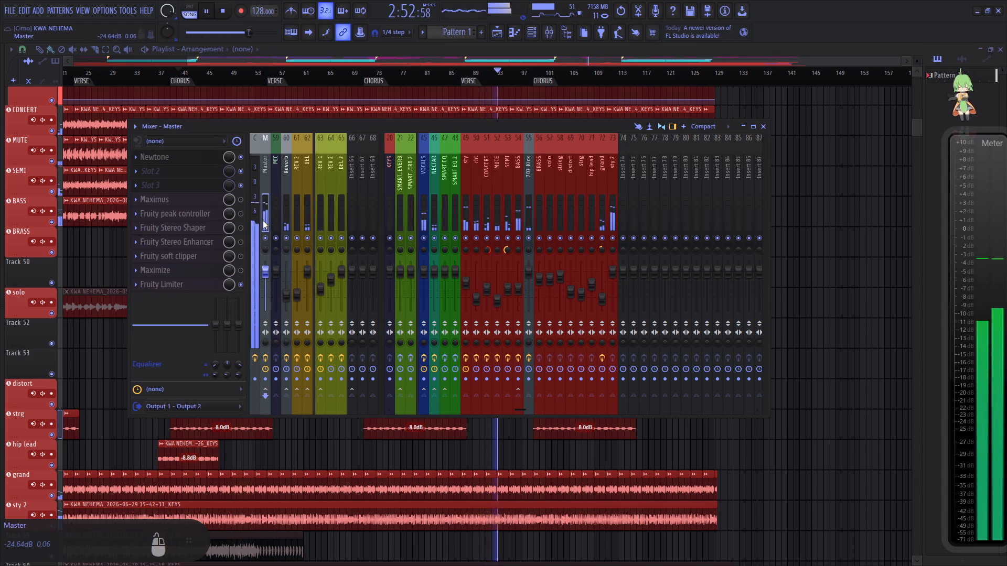
left_click(263, 221)
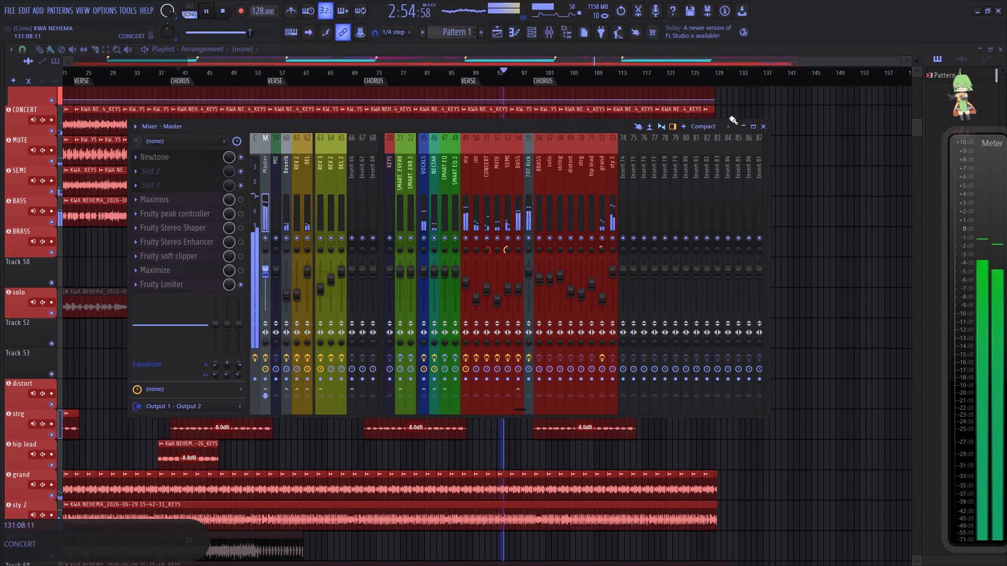
left_click(763, 127)
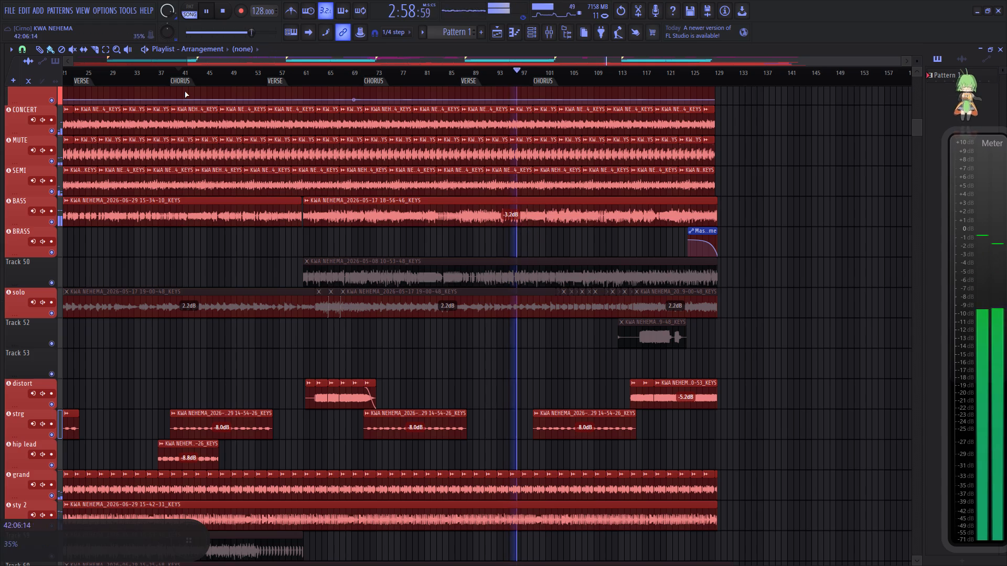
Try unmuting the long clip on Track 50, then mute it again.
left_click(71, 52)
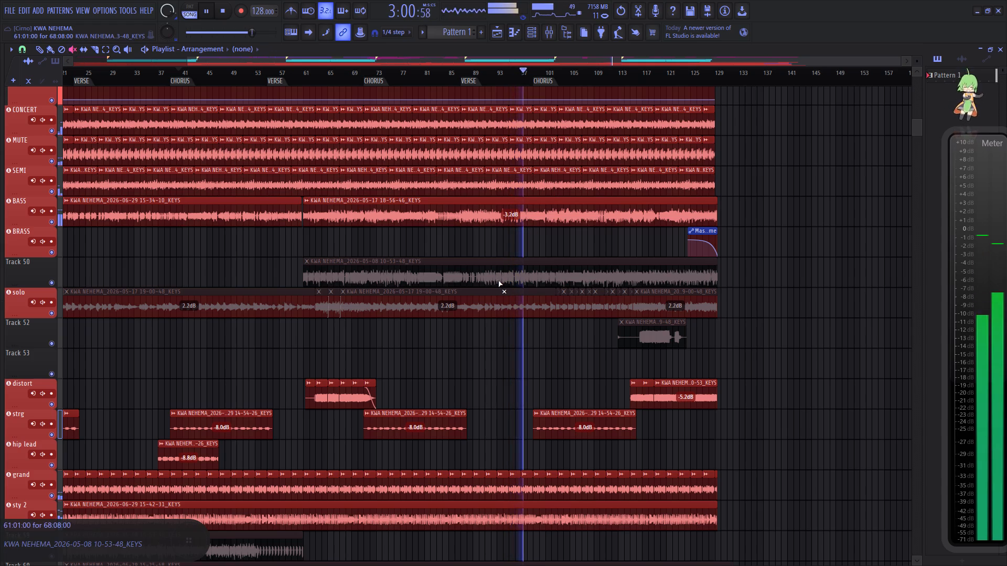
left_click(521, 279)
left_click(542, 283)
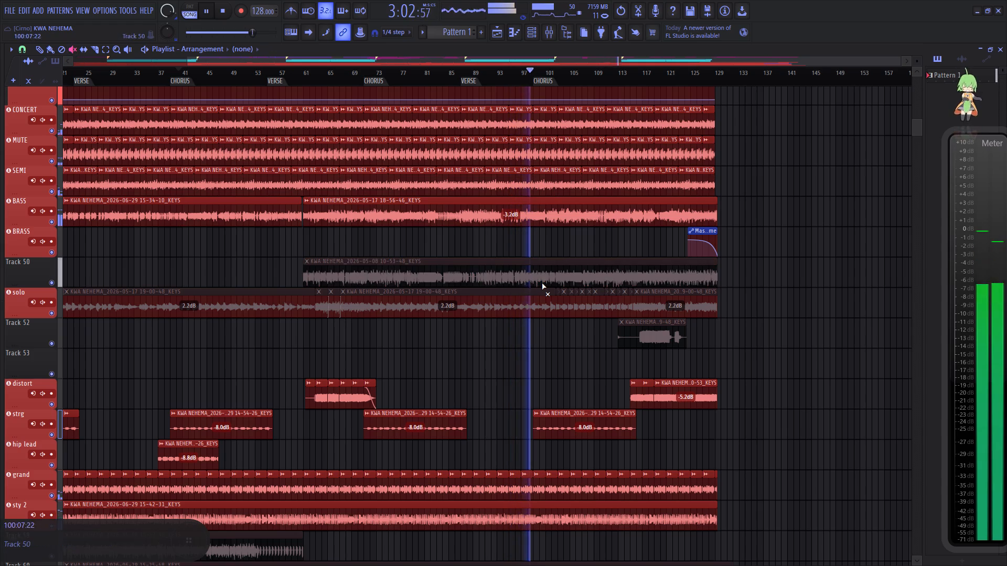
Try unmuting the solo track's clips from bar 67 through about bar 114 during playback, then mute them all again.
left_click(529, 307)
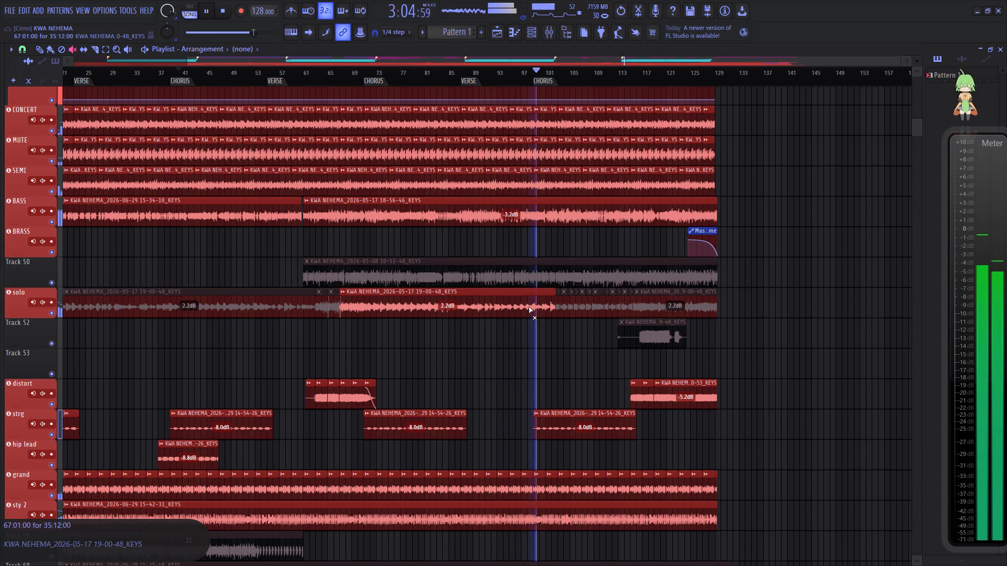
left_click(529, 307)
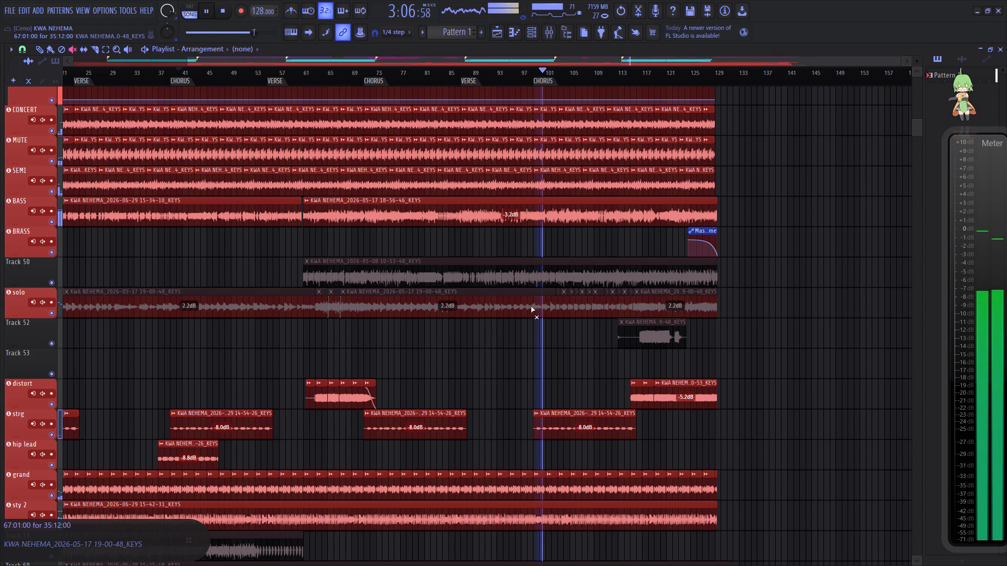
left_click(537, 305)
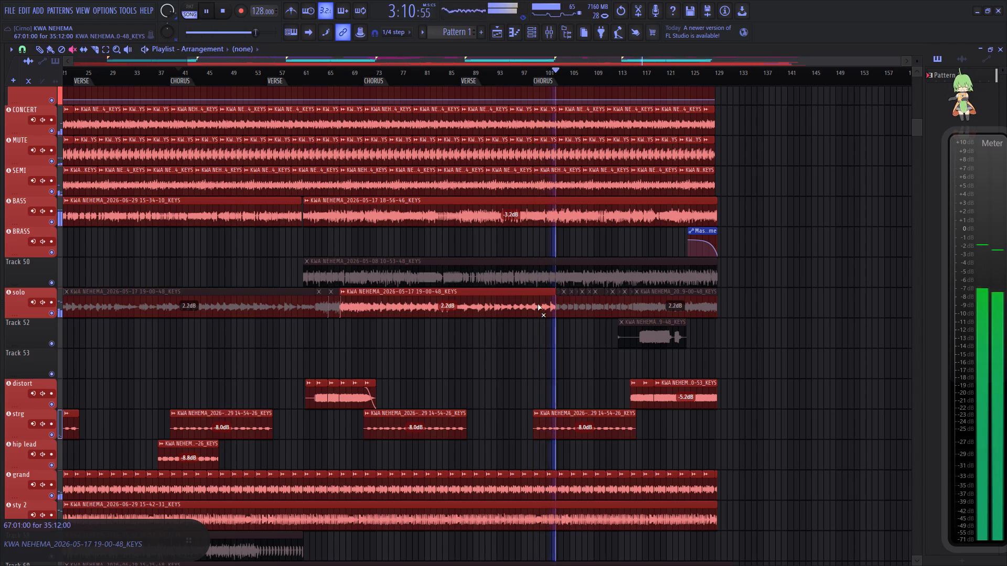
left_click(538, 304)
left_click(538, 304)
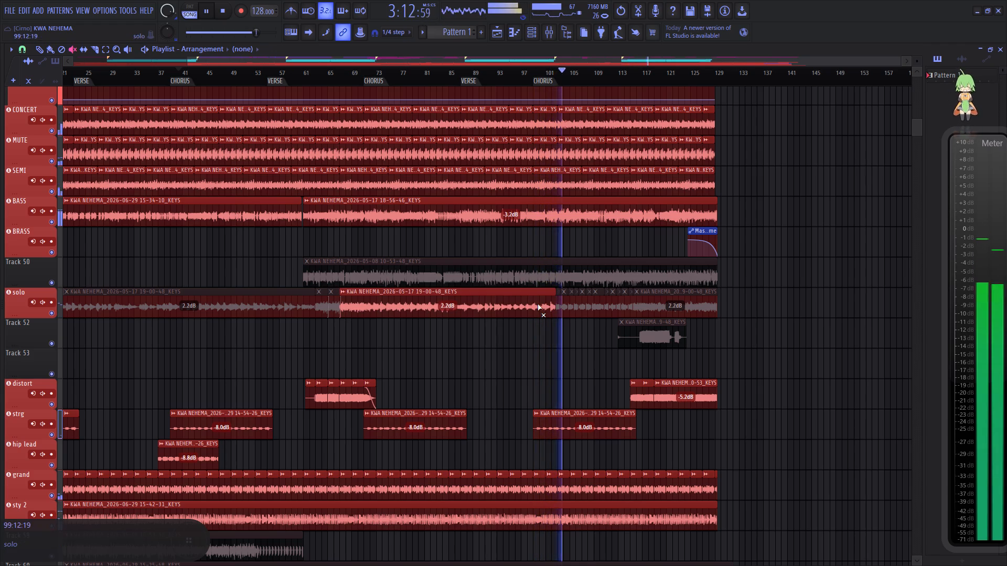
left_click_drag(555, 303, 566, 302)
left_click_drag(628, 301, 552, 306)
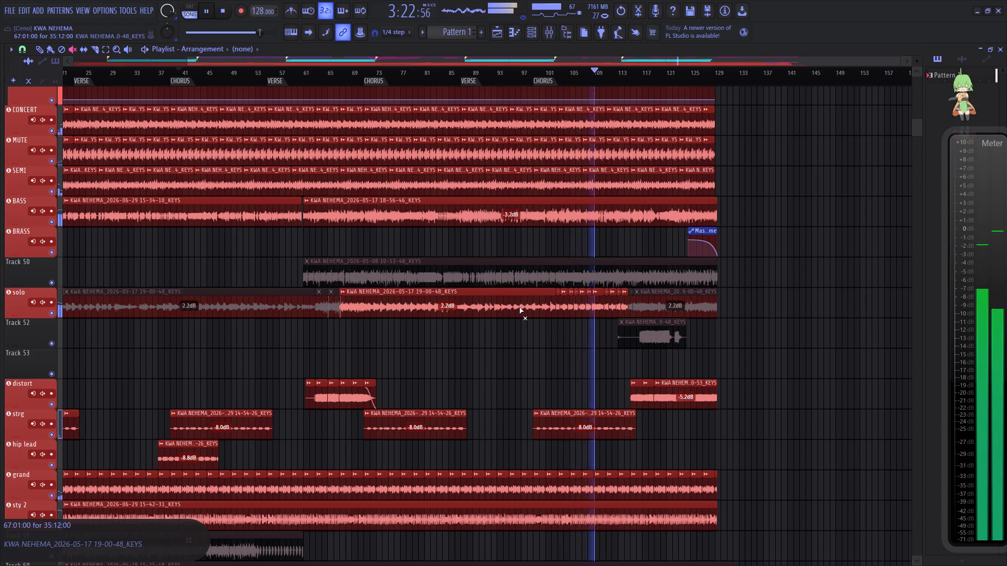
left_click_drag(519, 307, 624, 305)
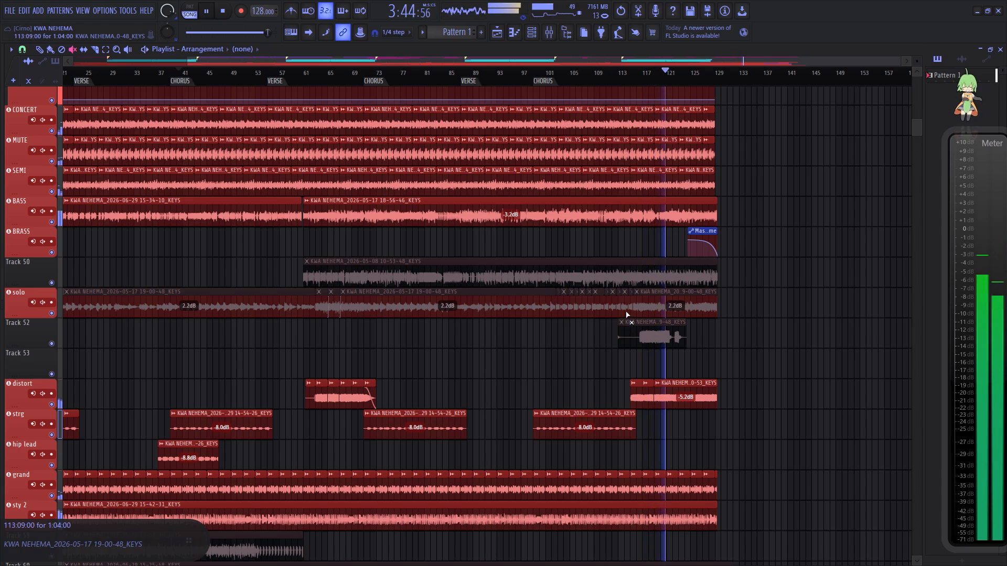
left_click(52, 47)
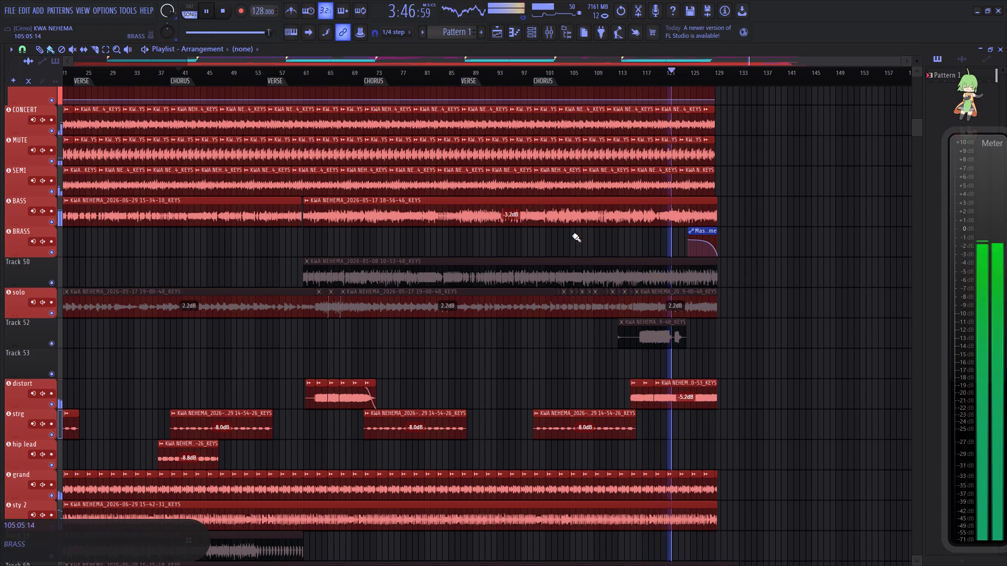
Look over the instrument tracks from BASS down past Track 60 in the playlist while the full mix plays.
scroll(661, 286, "down", 6)
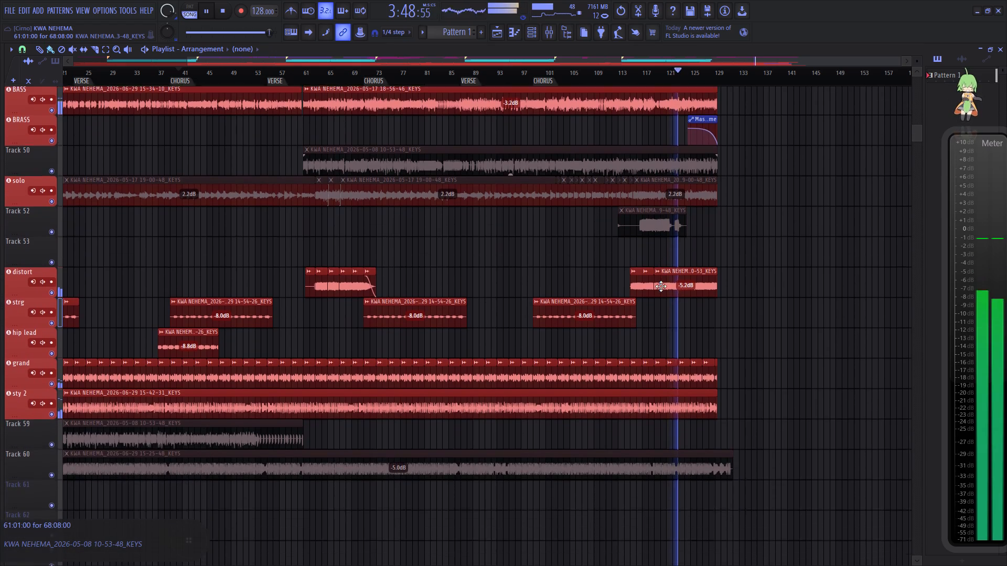
scroll(661, 286, "down", 3)
scroll(660, 287, "up", 10)
Mute the VOCALS track in the mixer while the full mix plays.
left_click(550, 37)
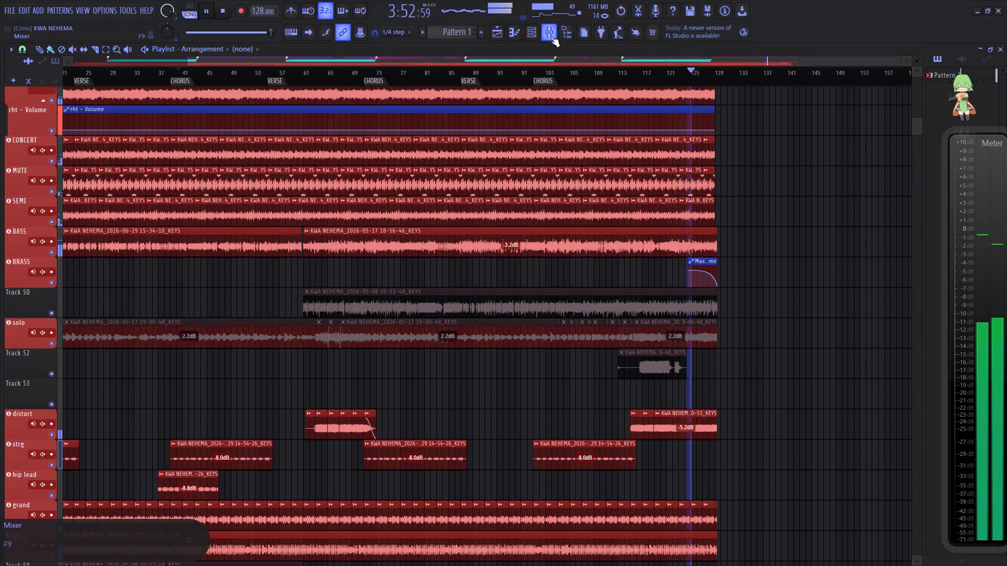
scroll(489, 211, "up", 6)
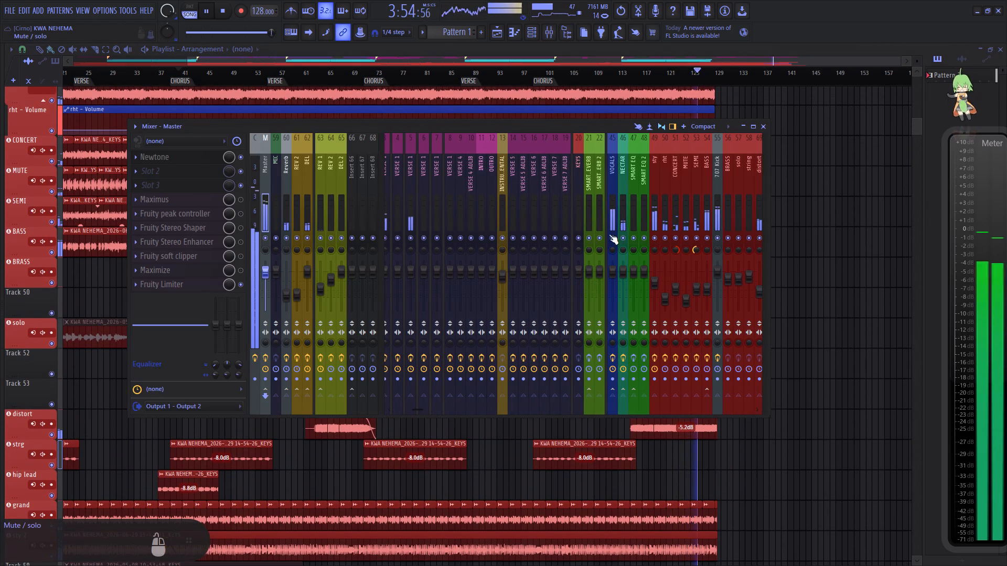
left_click(610, 238)
left_click(573, 62)
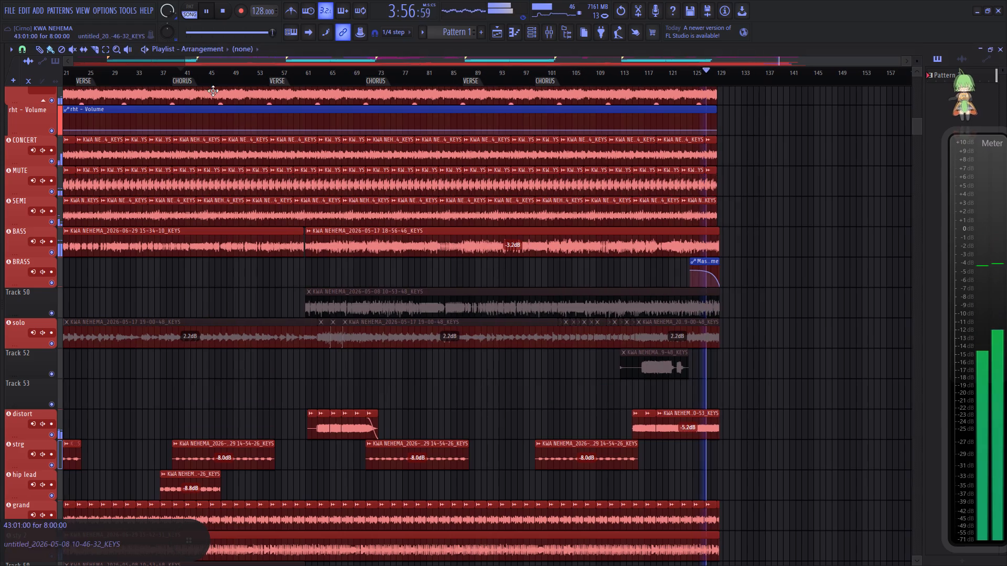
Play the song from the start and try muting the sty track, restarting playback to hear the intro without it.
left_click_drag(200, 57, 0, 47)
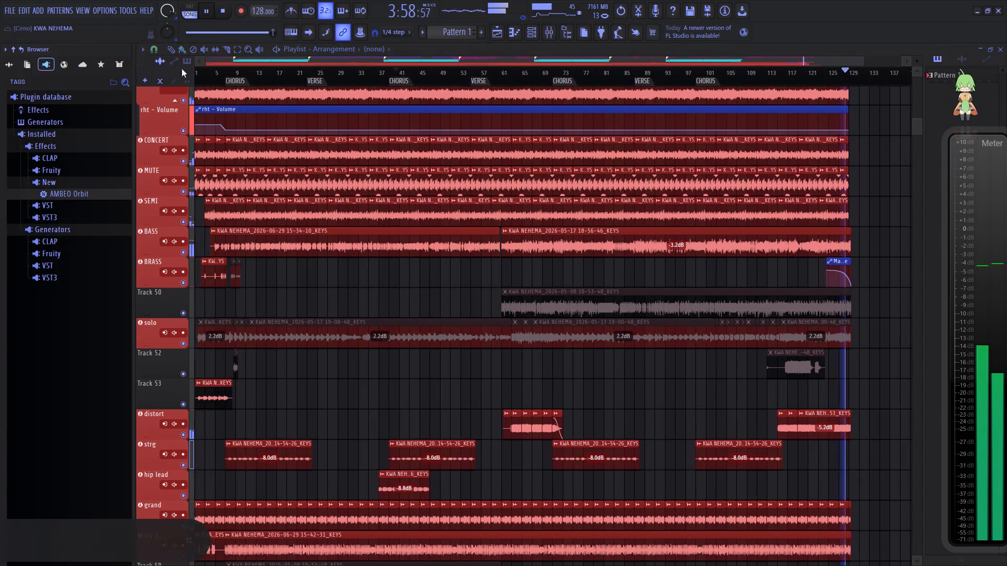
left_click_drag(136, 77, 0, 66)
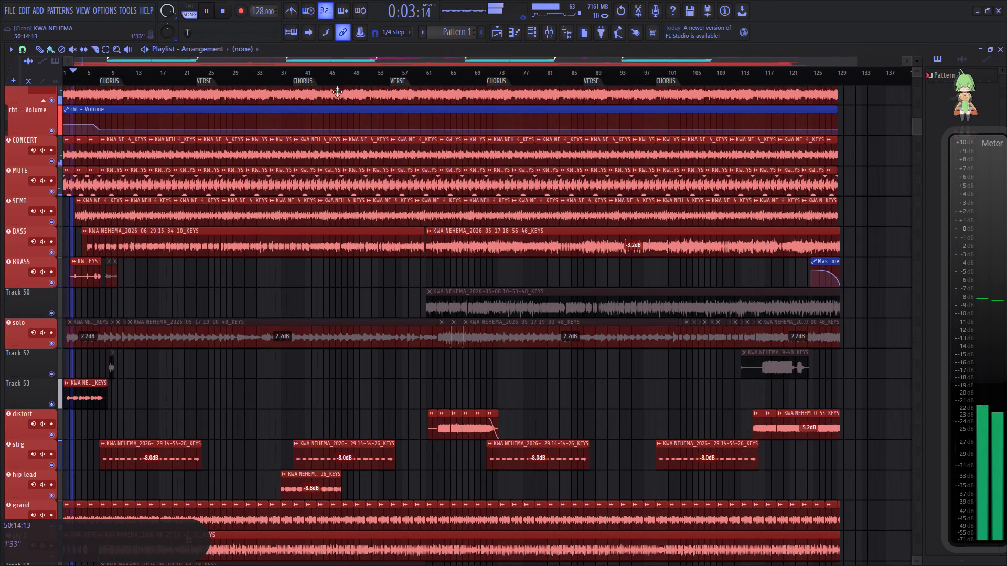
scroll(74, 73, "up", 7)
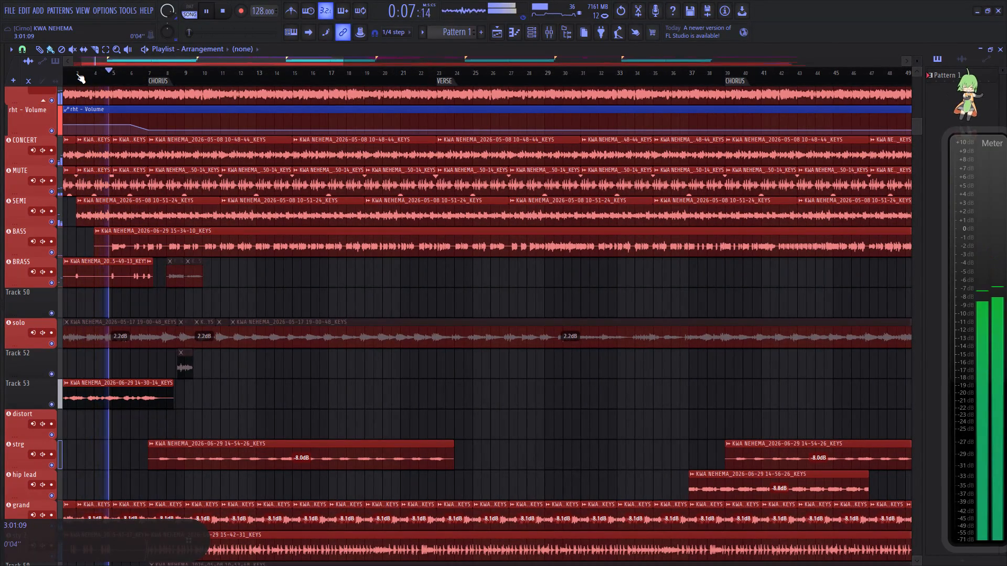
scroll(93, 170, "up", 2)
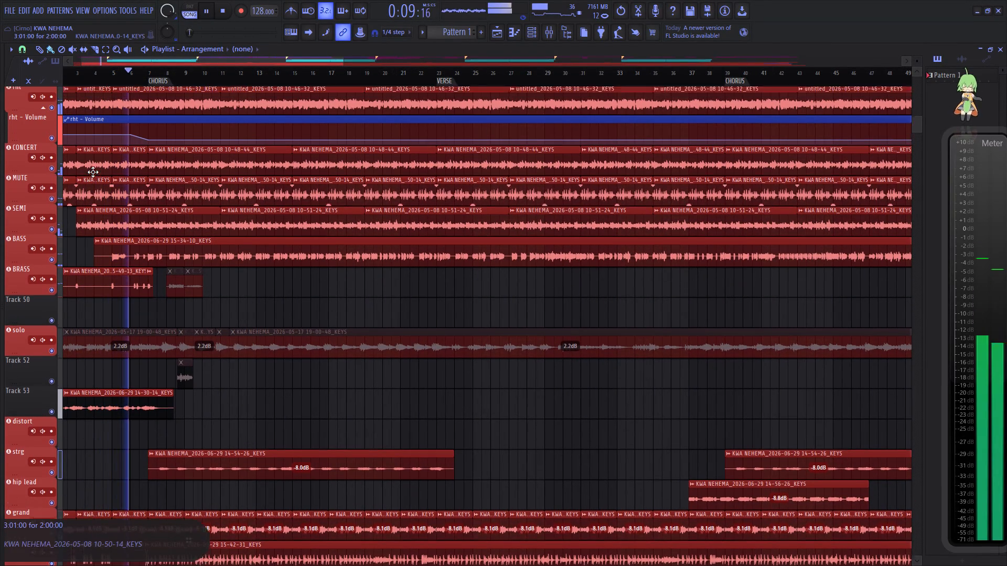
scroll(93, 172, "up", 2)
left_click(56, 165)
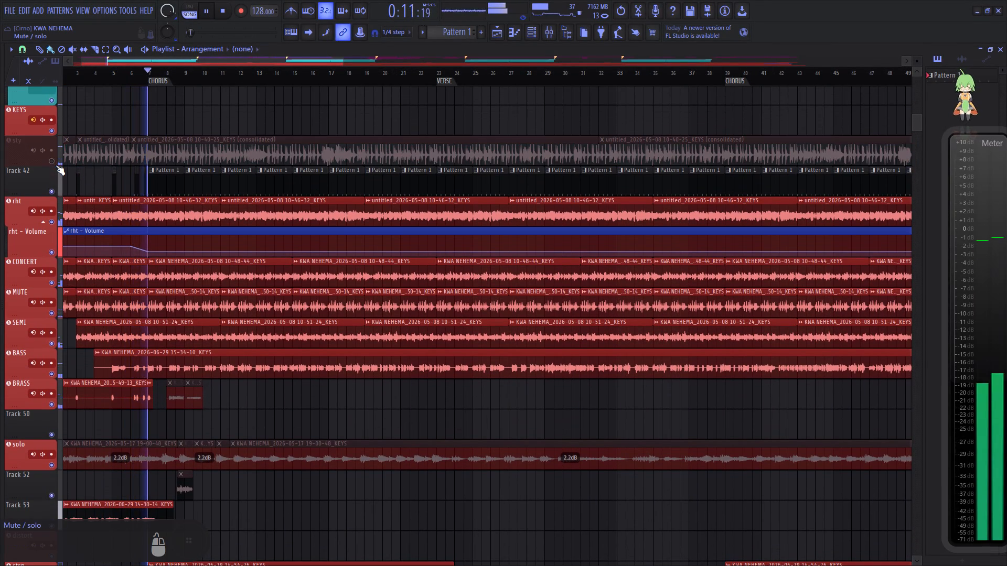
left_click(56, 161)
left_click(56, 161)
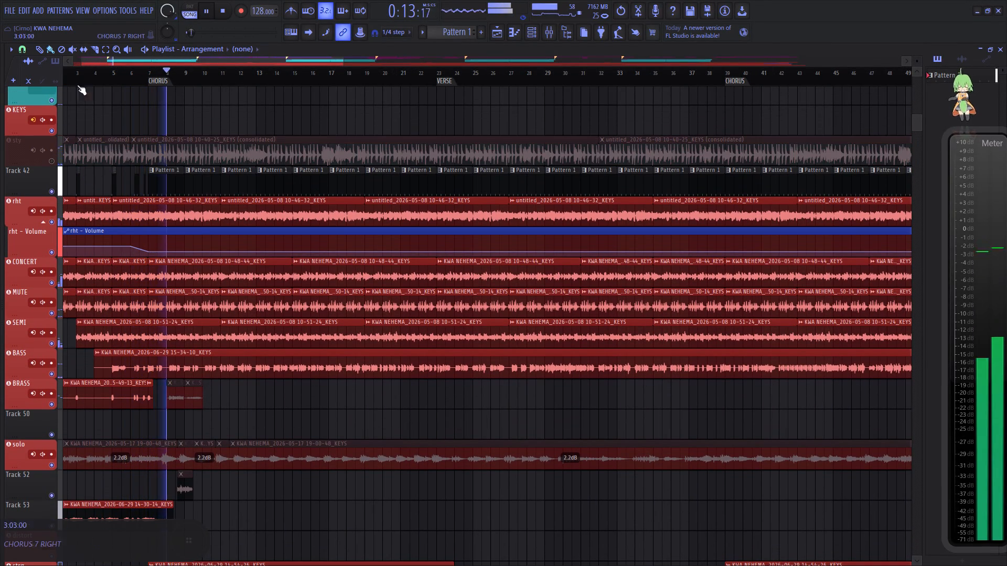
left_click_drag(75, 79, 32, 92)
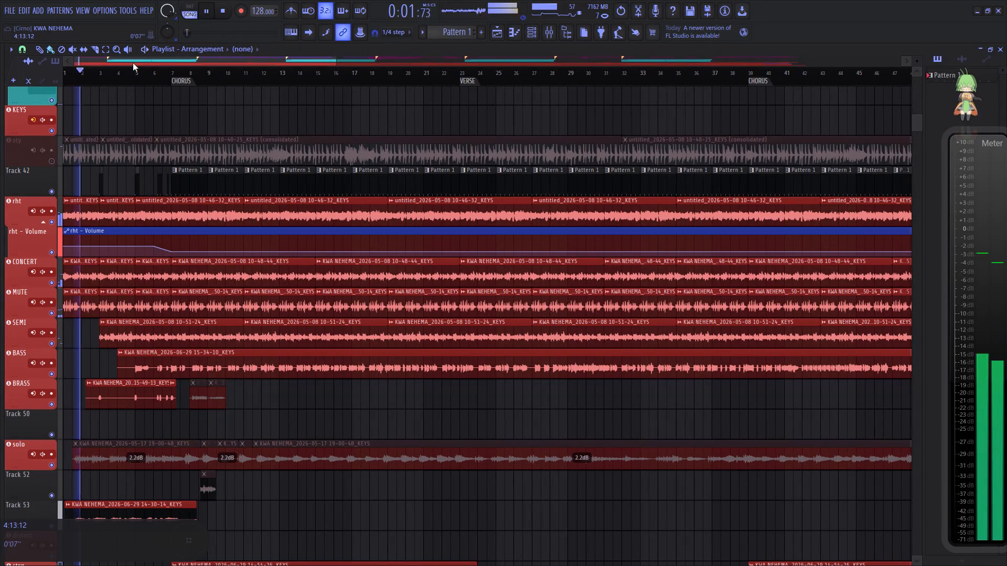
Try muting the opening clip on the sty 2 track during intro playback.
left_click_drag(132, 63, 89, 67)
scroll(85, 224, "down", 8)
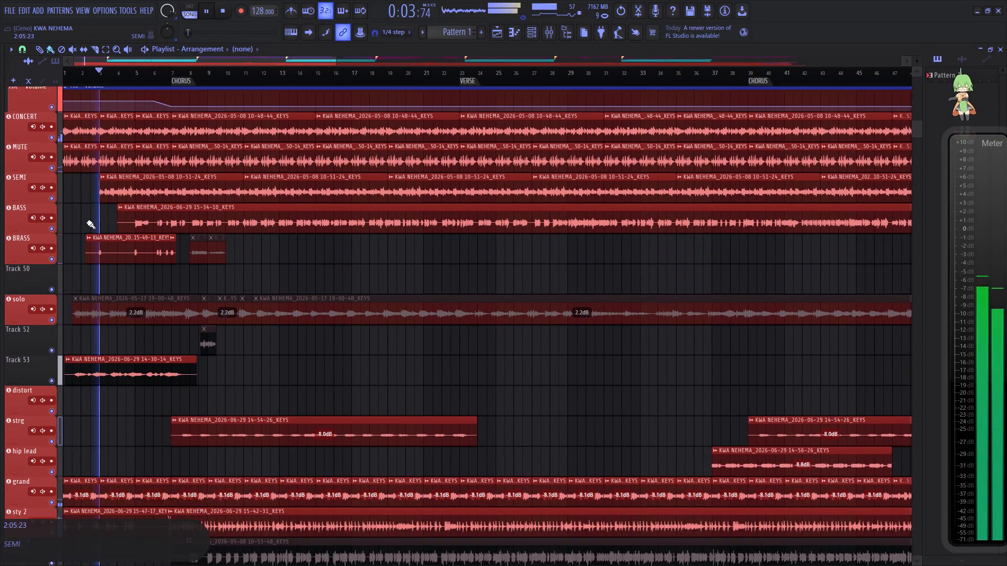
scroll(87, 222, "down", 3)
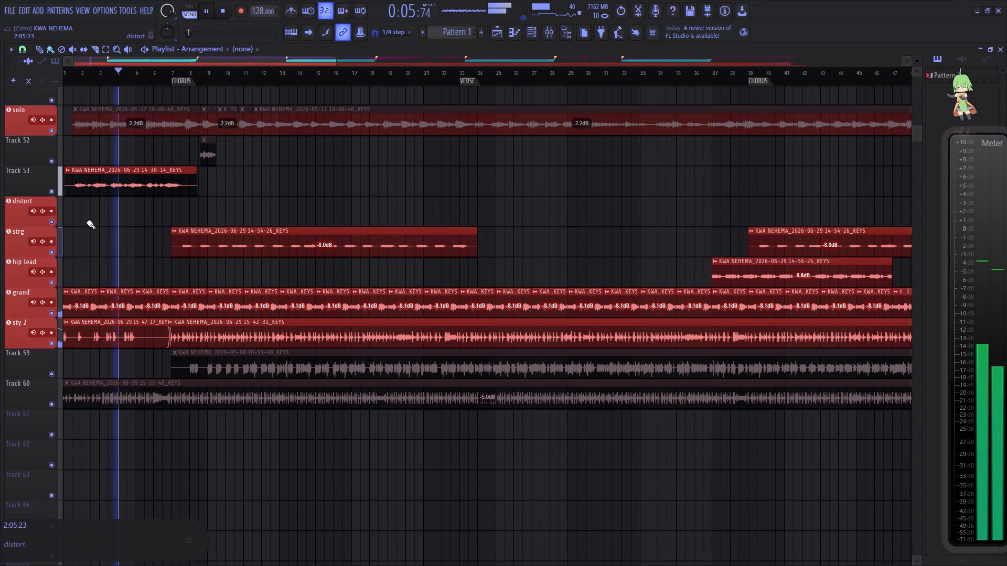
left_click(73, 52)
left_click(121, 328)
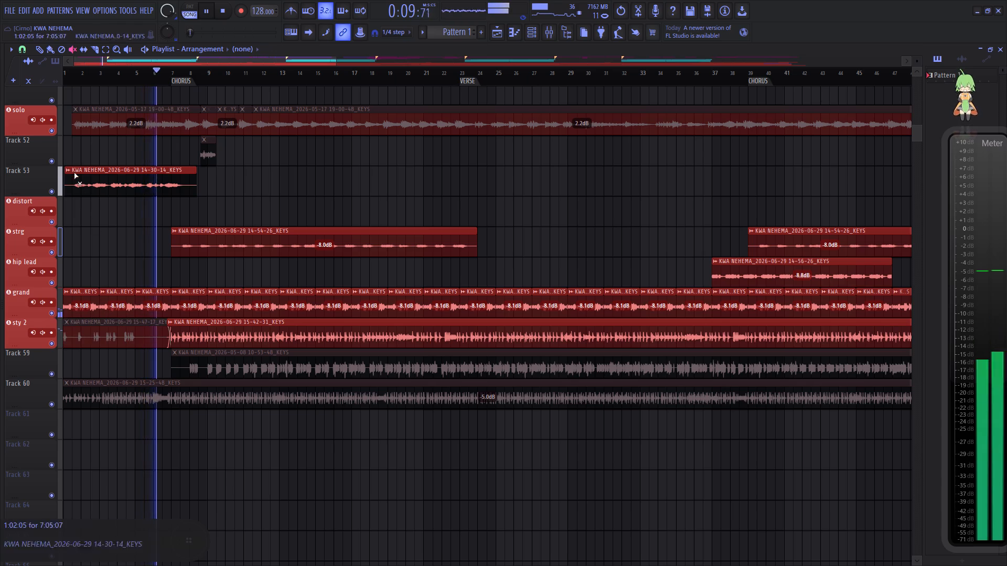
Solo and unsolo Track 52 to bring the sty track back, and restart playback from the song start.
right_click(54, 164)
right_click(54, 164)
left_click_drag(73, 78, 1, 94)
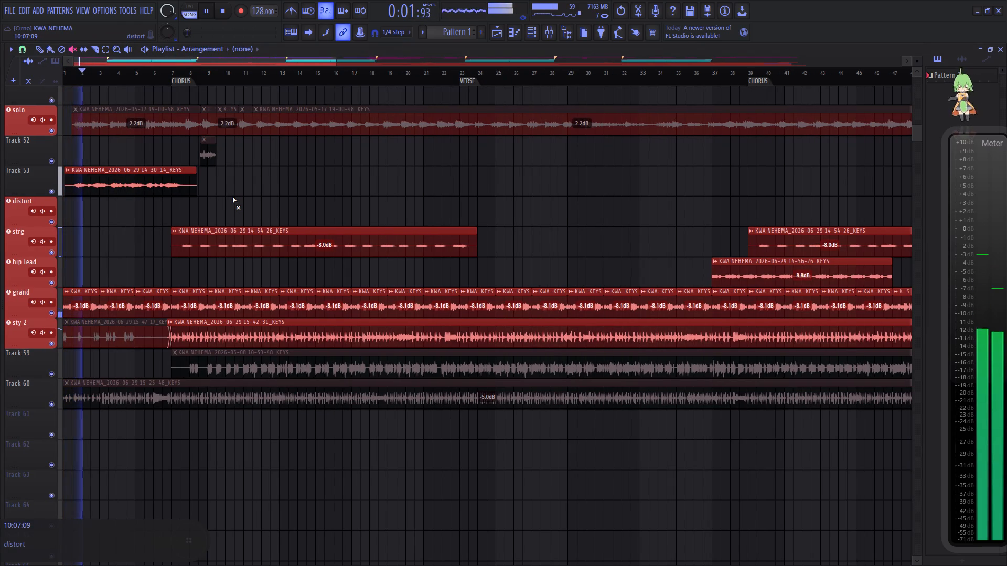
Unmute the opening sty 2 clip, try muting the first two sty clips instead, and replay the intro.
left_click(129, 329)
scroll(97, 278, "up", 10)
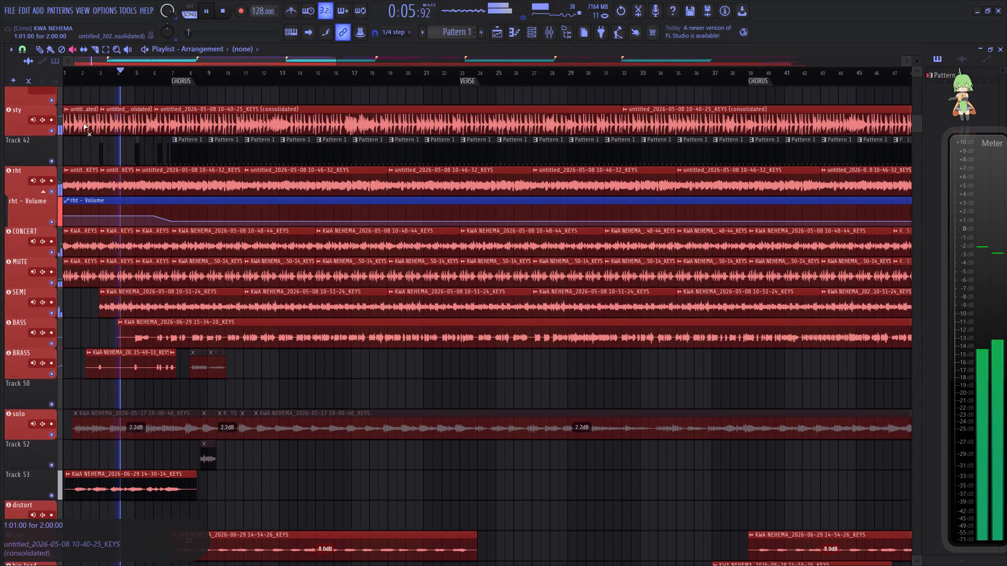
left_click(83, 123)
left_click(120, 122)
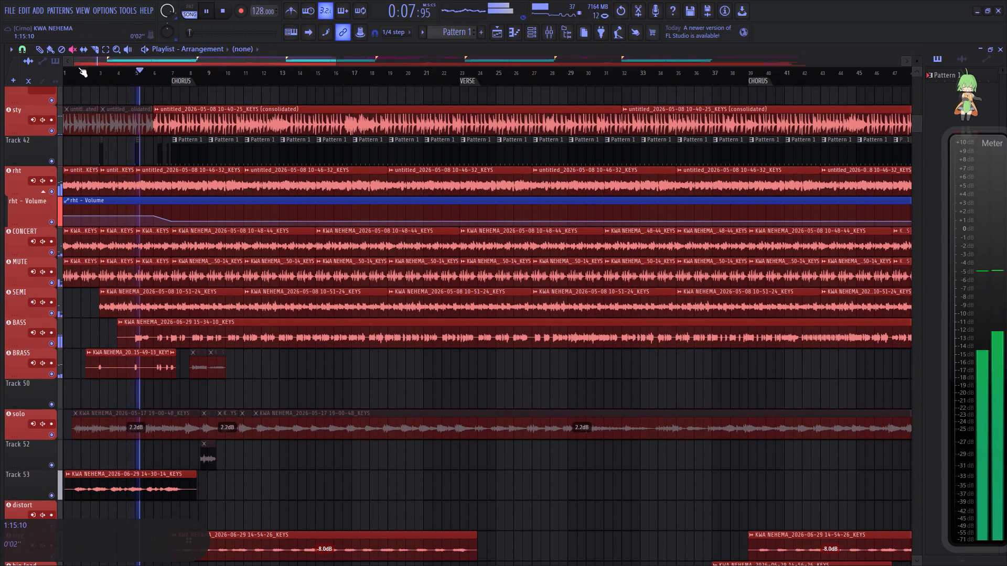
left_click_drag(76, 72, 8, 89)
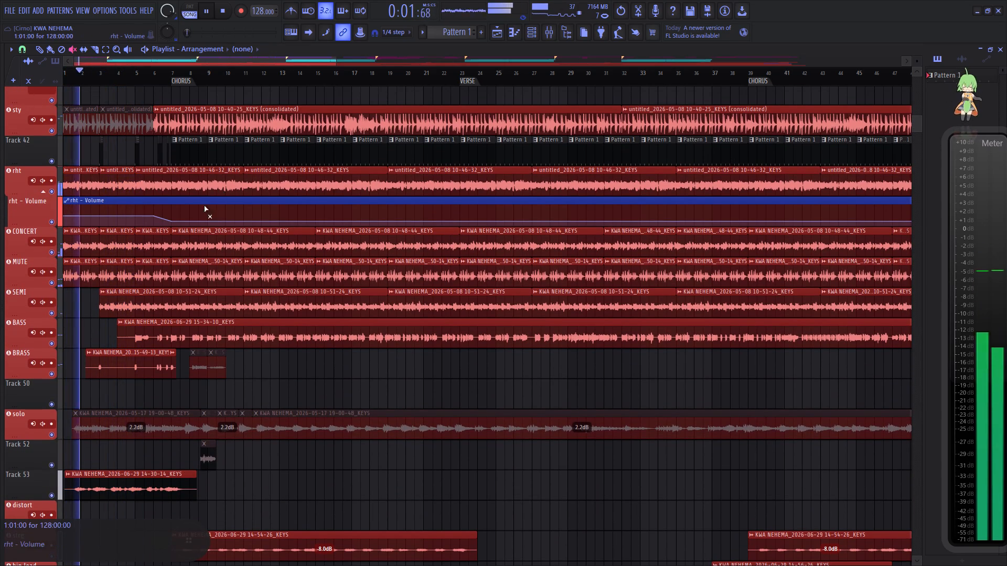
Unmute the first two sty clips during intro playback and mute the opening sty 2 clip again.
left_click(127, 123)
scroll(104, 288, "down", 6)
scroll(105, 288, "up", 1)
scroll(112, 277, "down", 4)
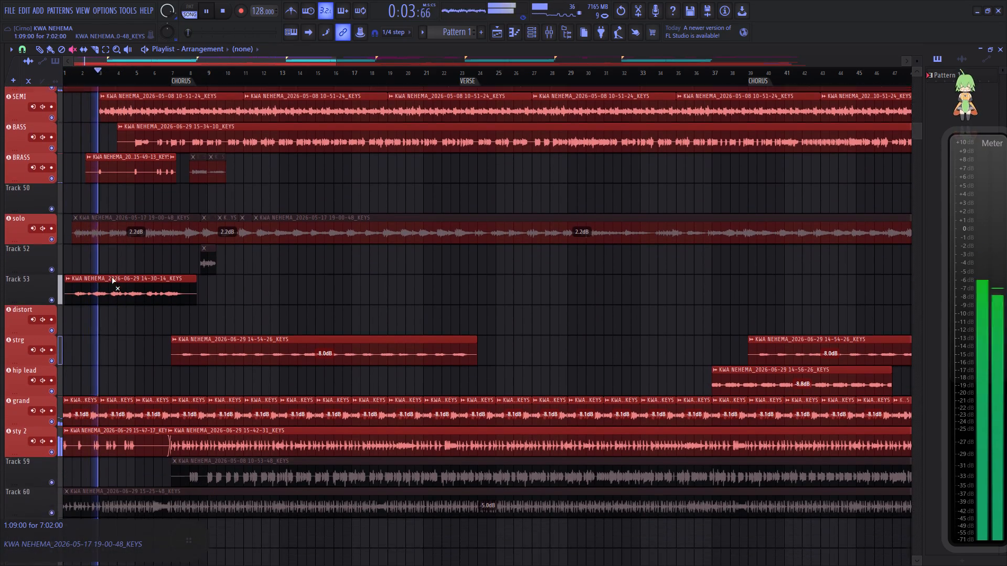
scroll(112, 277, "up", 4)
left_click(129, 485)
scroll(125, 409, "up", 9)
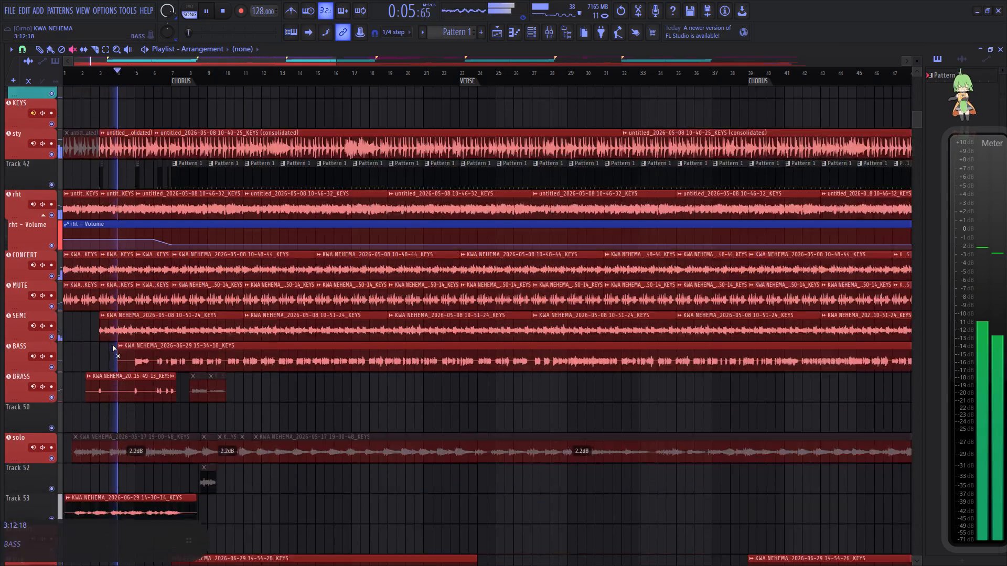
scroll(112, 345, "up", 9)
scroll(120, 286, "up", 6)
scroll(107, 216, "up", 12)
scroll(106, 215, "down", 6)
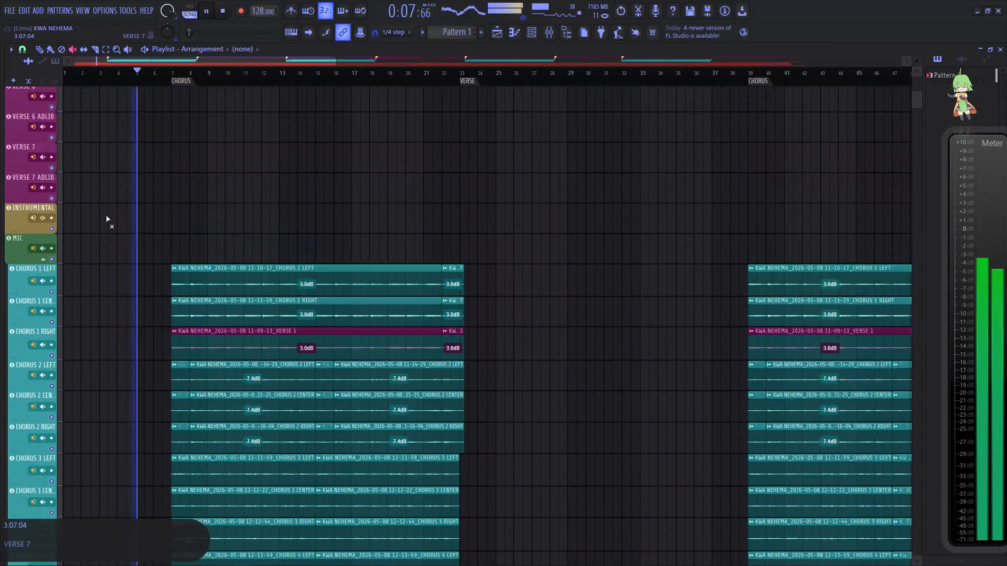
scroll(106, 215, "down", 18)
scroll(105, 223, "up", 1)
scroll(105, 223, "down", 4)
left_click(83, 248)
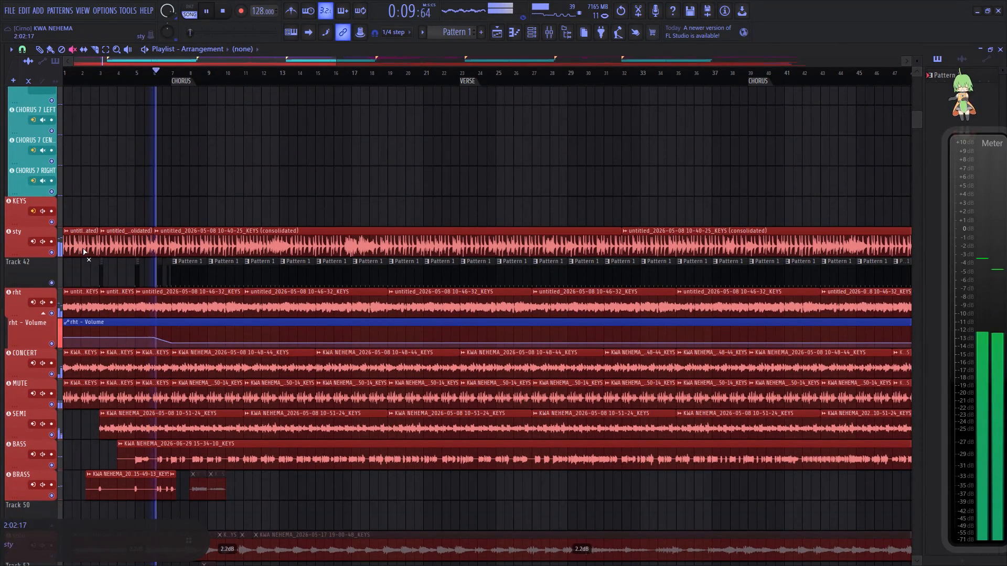
Slice the opening sty 2 clip at about bar 6.5 and remove its tail before the chorus.
scroll(96, 271, "down", 6)
scroll(96, 271, "up", 1)
scroll(96, 271, "down", 8)
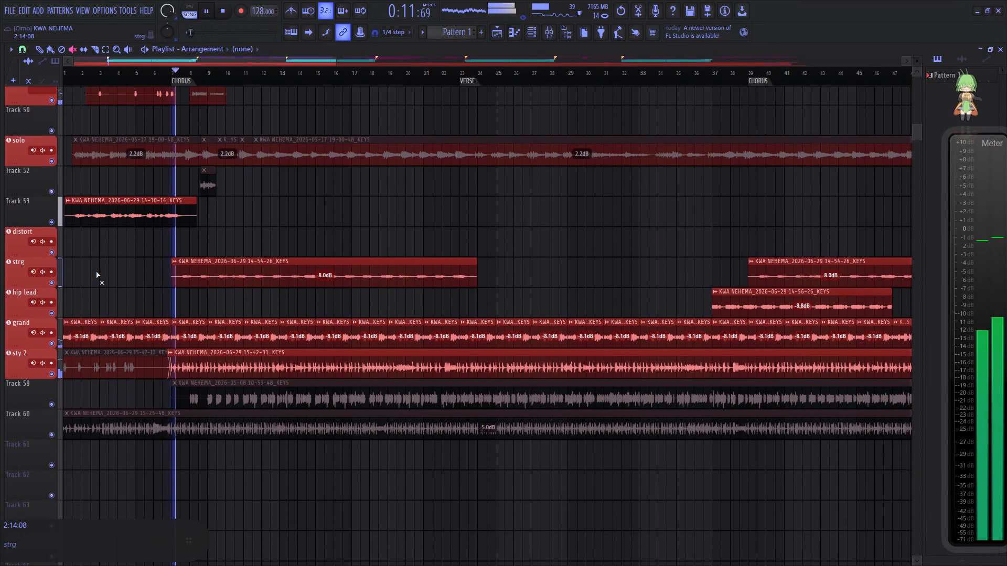
scroll(97, 273, "down", 4)
scroll(80, 71, "up", 10)
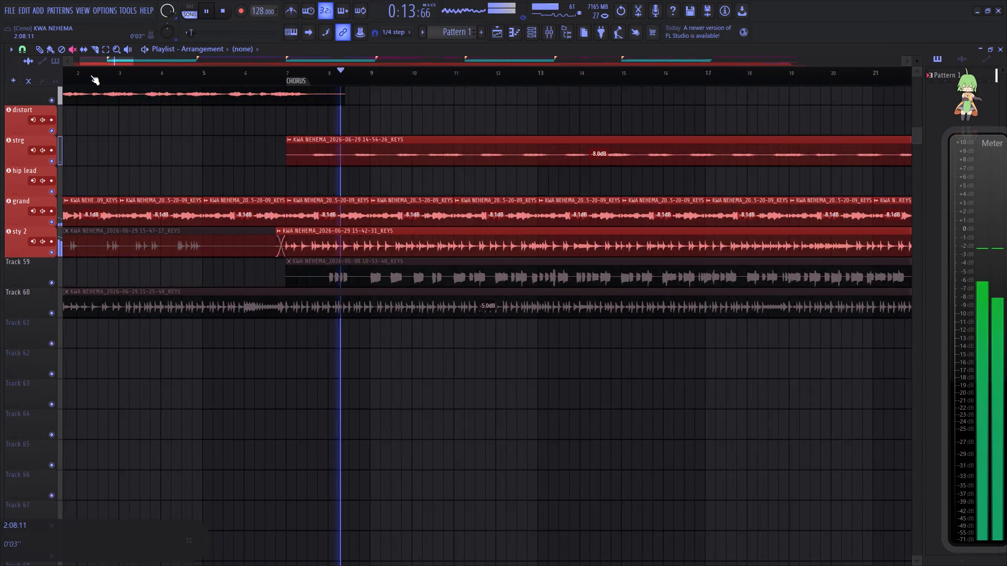
scroll(90, 75, "up", 7)
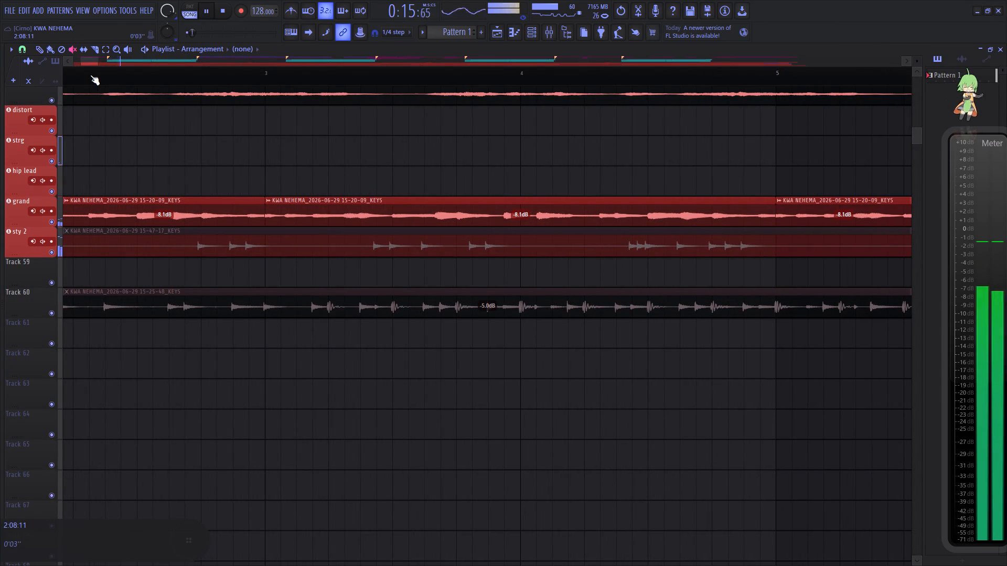
left_click(47, 49)
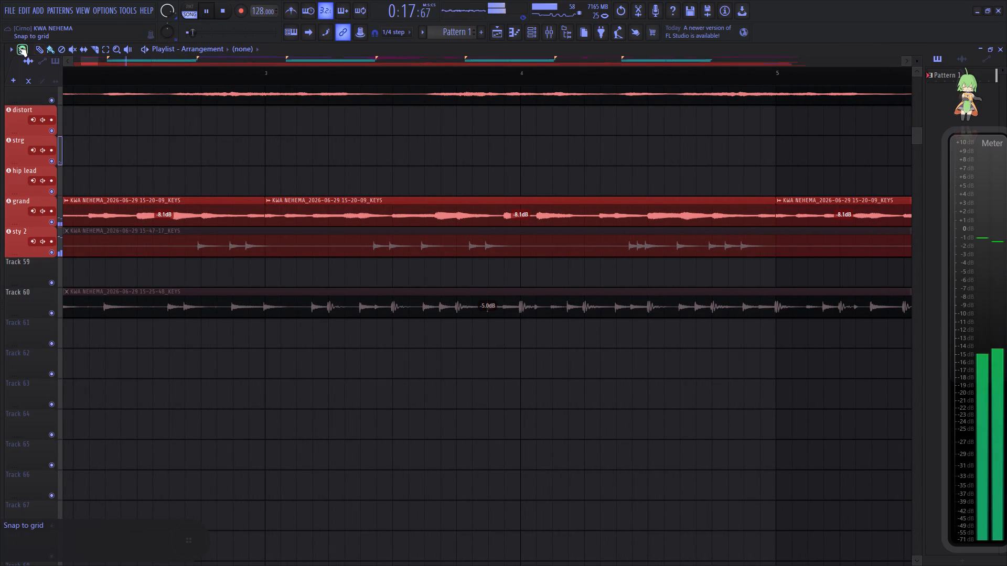
left_click(18, 47)
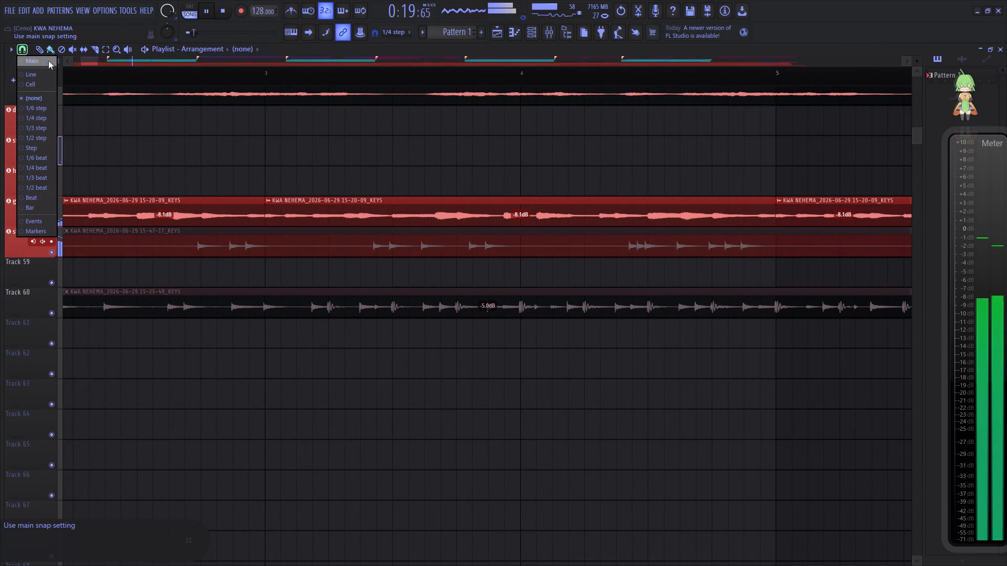
left_click(98, 48)
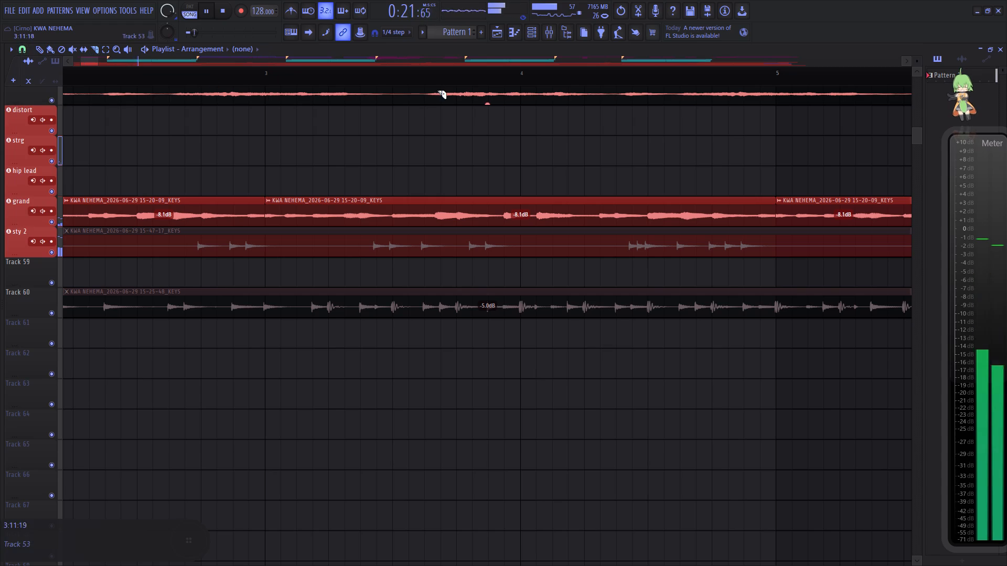
scroll(403, 71, "down", 3)
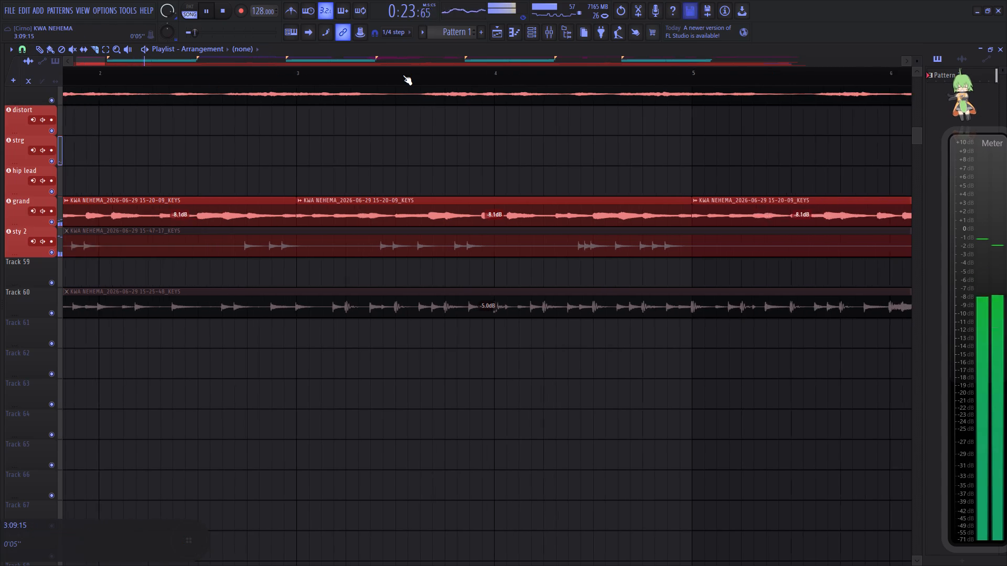
scroll(403, 75, "down", 9)
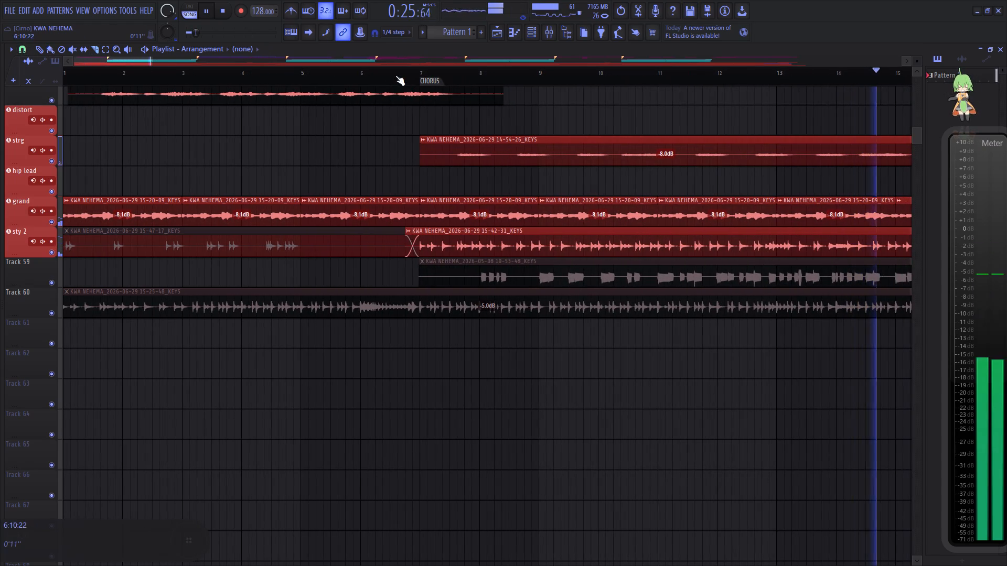
scroll(391, 75, "up", 5)
right_click(393, 242)
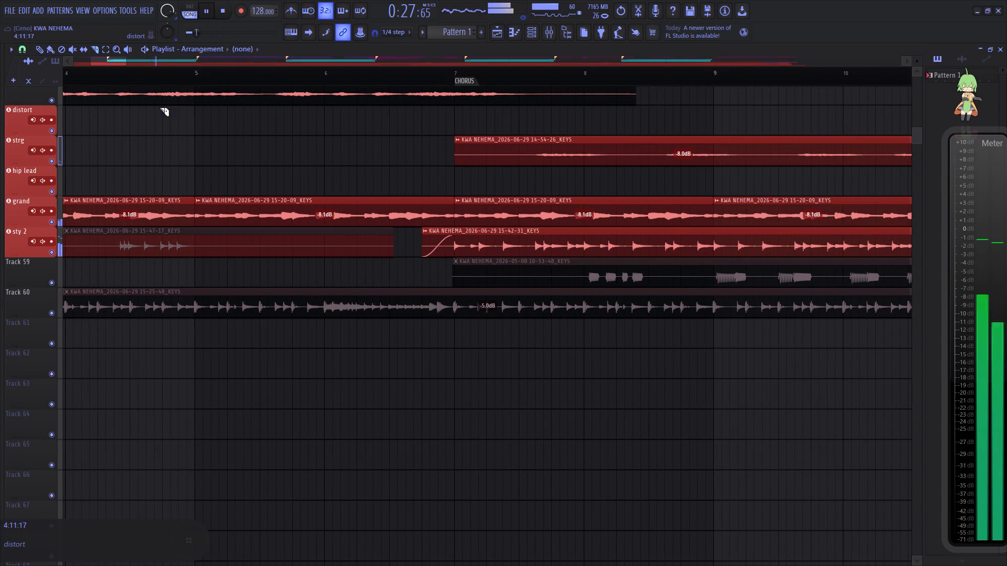
Unmute the trimmed opening clip on the sty 2 track.
left_click_drag(69, 48, 74, 55)
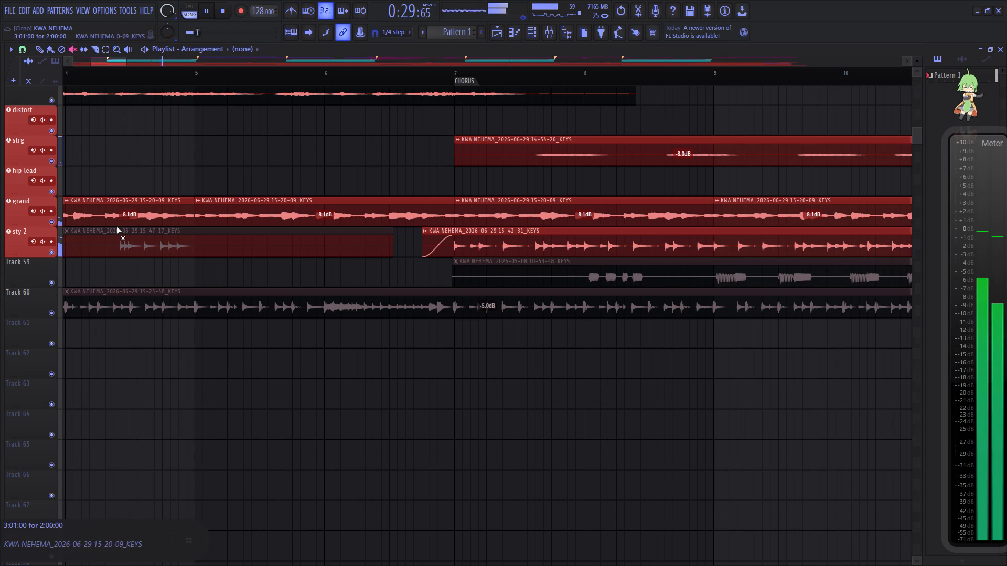
left_click(117, 231)
Play from about bar 4 and nudge the opening sty 2 clip slightly later, starting at about 1:01:04.
left_click(54, 51)
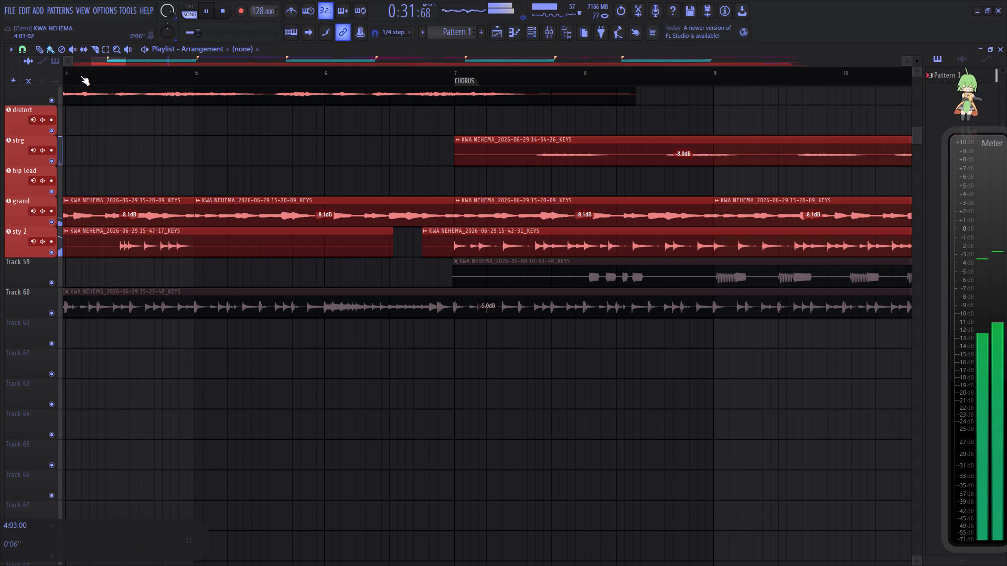
left_click(79, 75)
scroll(96, 74, "up", 11)
key("space")
key("space")
left_click_drag(304, 238, 305, 240)
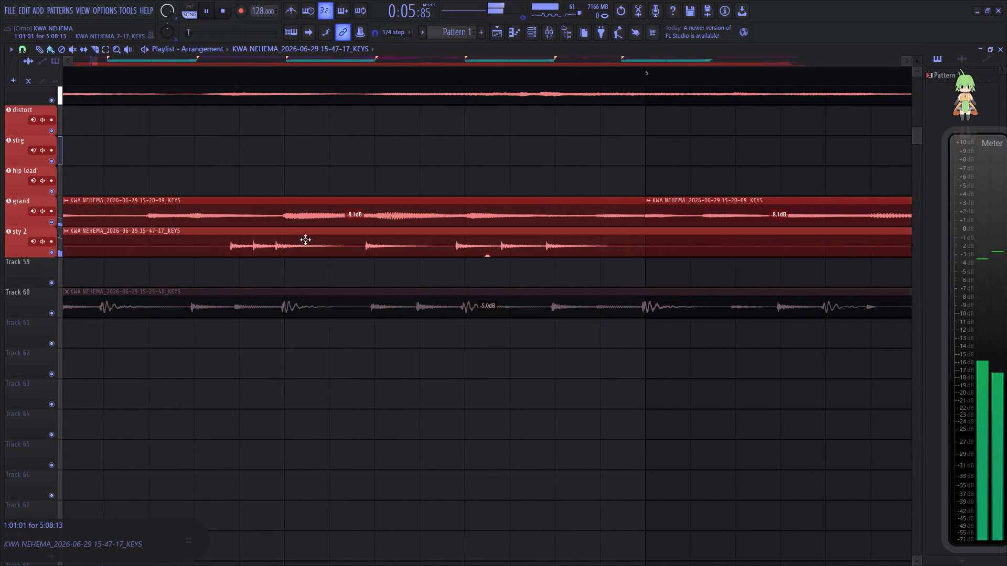
left_click_drag(305, 240, 312, 240)
key("space")
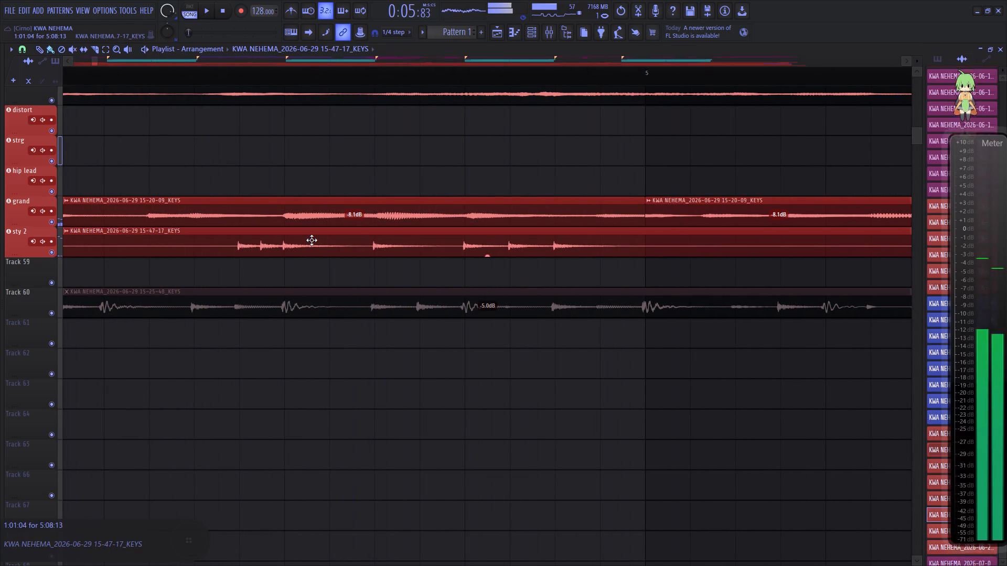
key("space")
left_click(312, 240)
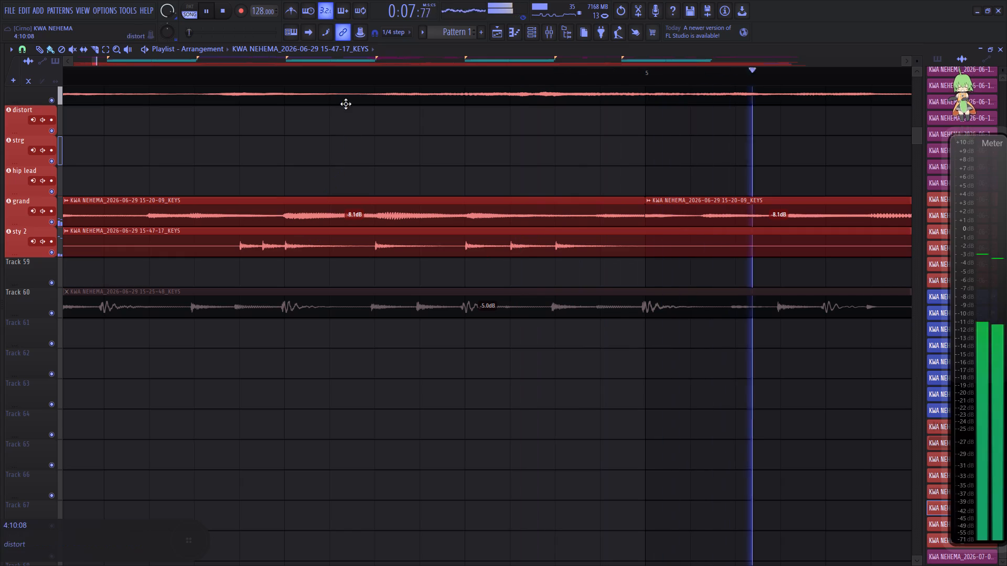
Replay the intro from bar 1 to check the aligned opening sty 2 clip.
scroll(356, 81, "down", 20)
scroll(356, 81, "down", 1)
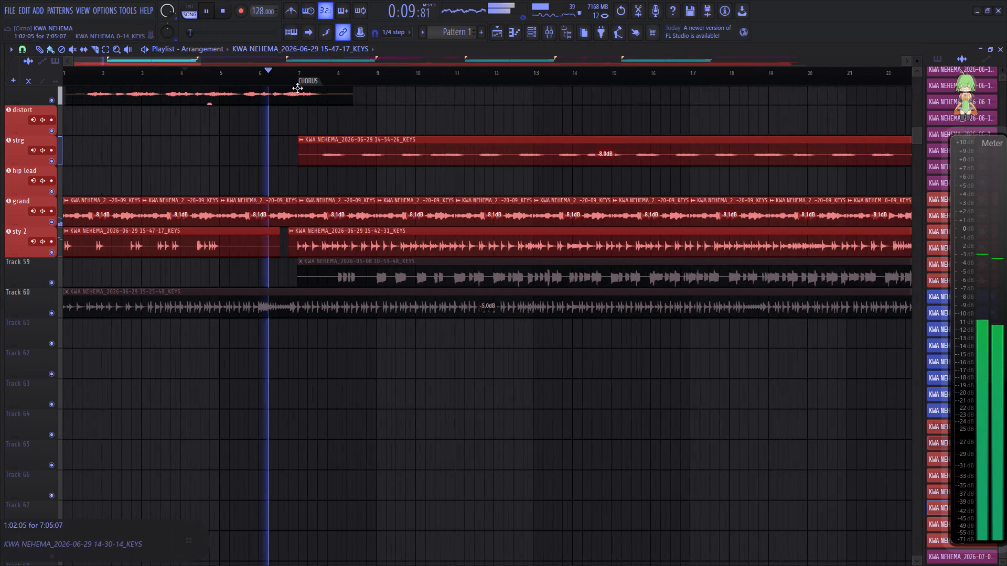
left_click_drag(135, 74, 15, 106)
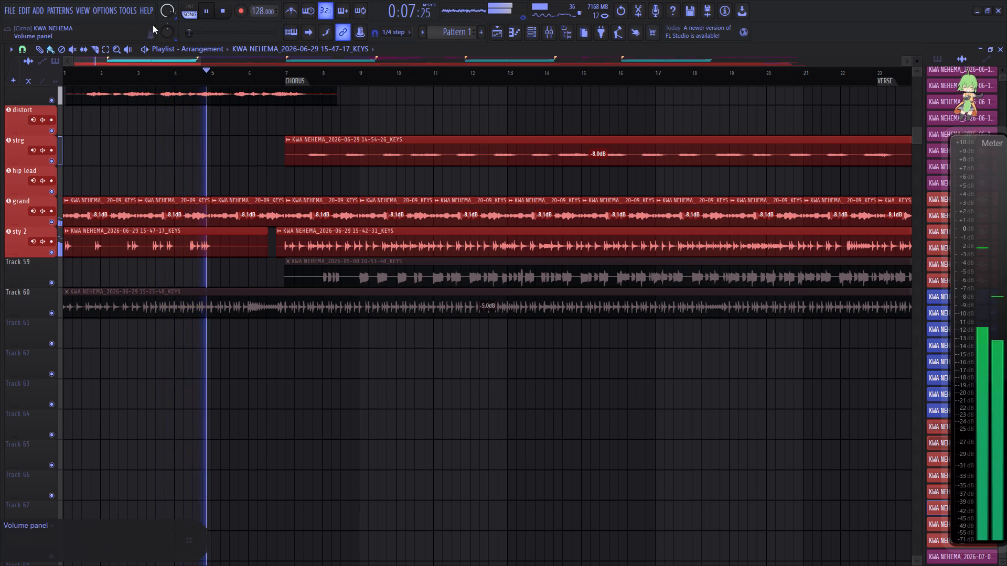
Switch the browser to the sample packs.
left_click(26, 50)
left_click(32, 197)
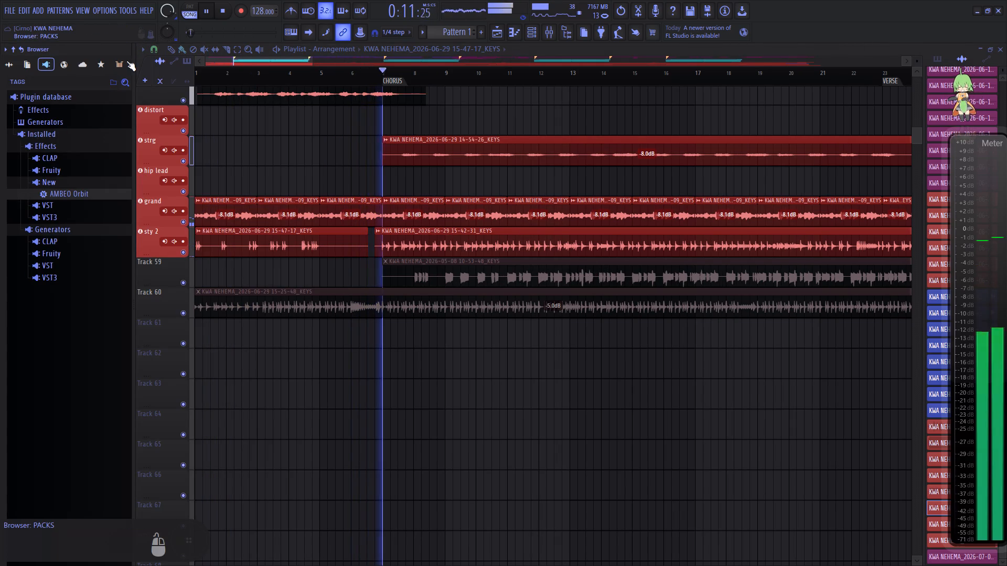
left_click(126, 61)
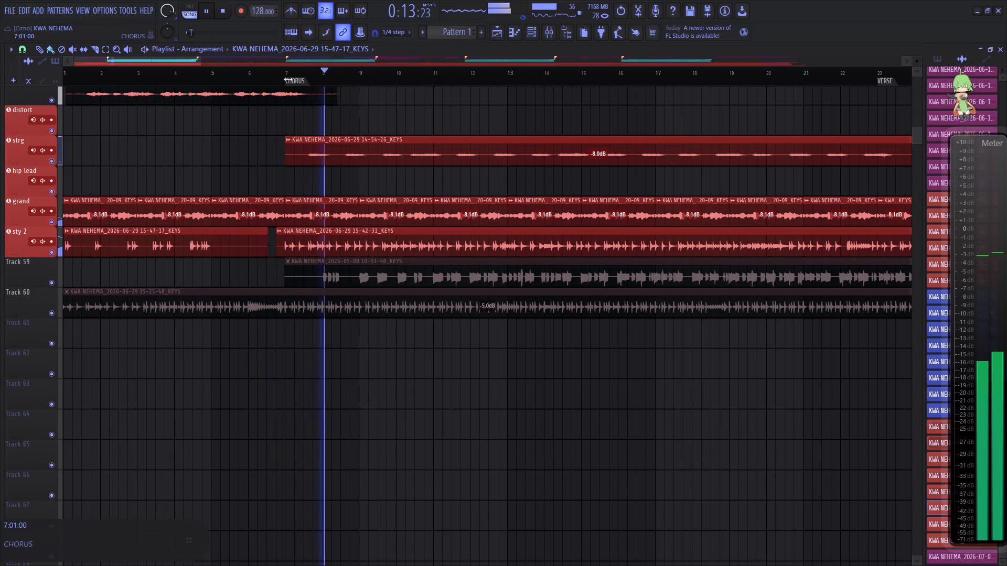
Set a playback loop over the intro from bar 1 to the CHORUS marker.
left_click_drag(285, 77, 5, 89, "ctrl")
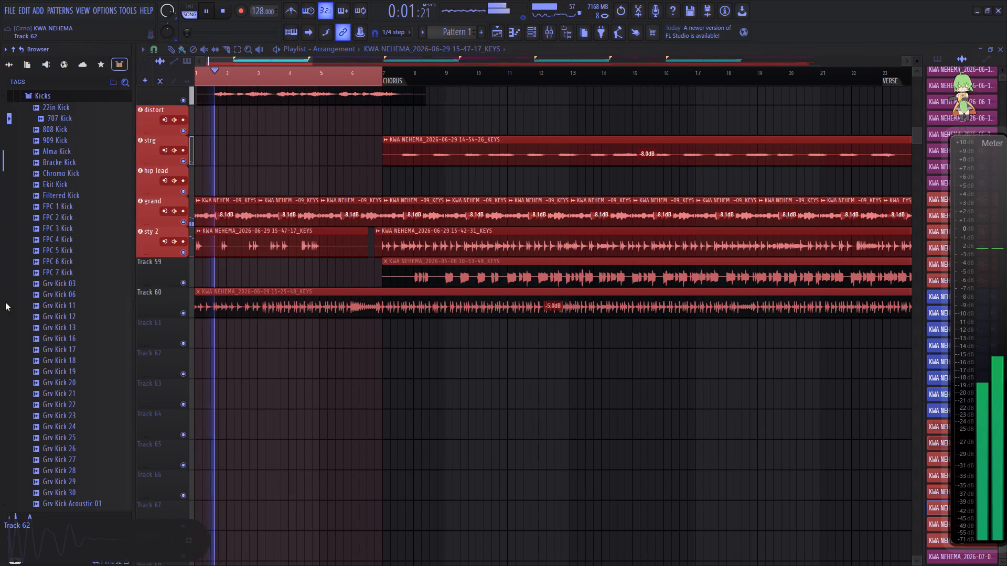
Audition cymbals in Veguzzi Collections Library's Urban Pack Vol. 1 and load Cymbal 1 into a new channel.
scroll(5, 310, "down", 20)
scroll(5, 310, "down", 7)
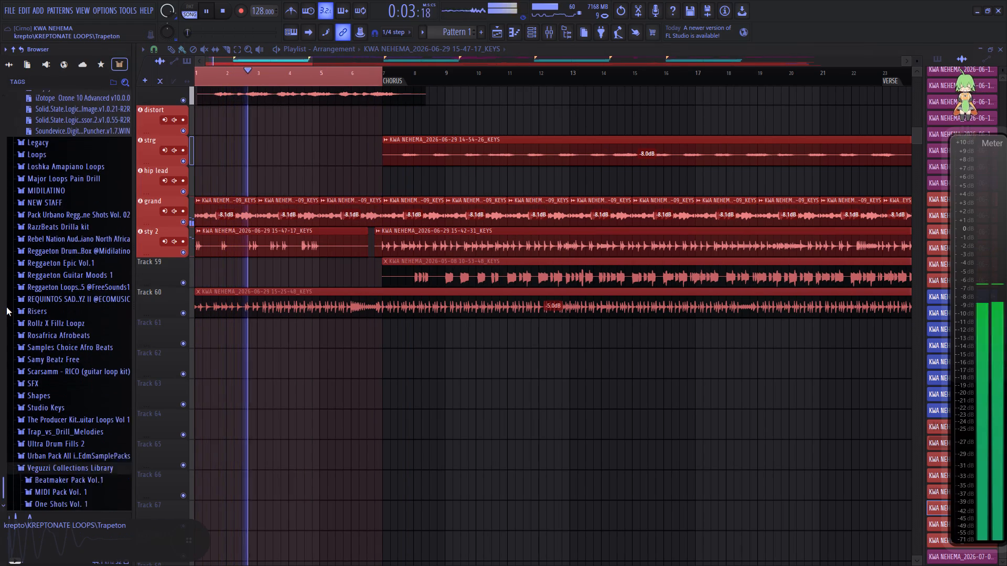
scroll(7, 307, "down", 4)
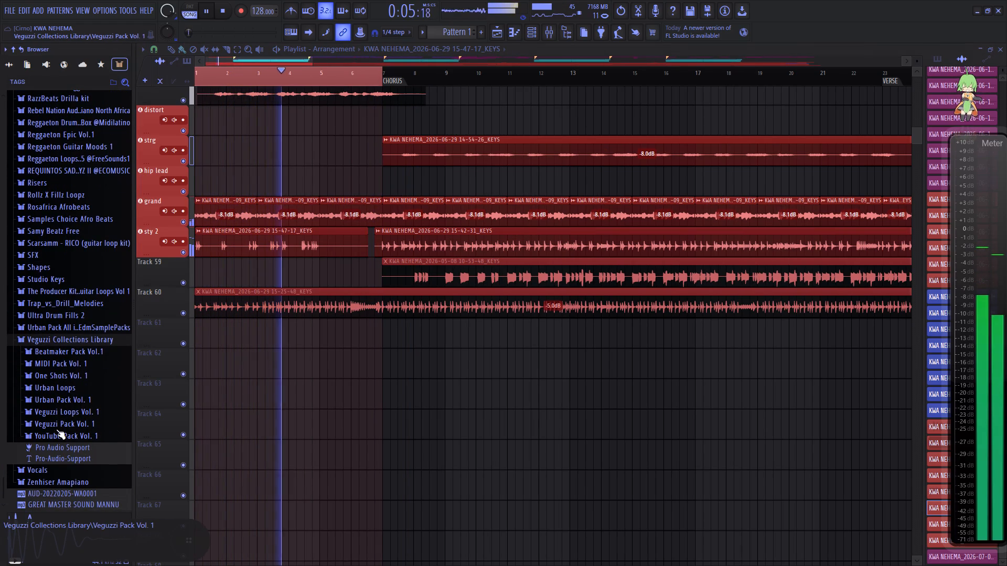
left_click(59, 424)
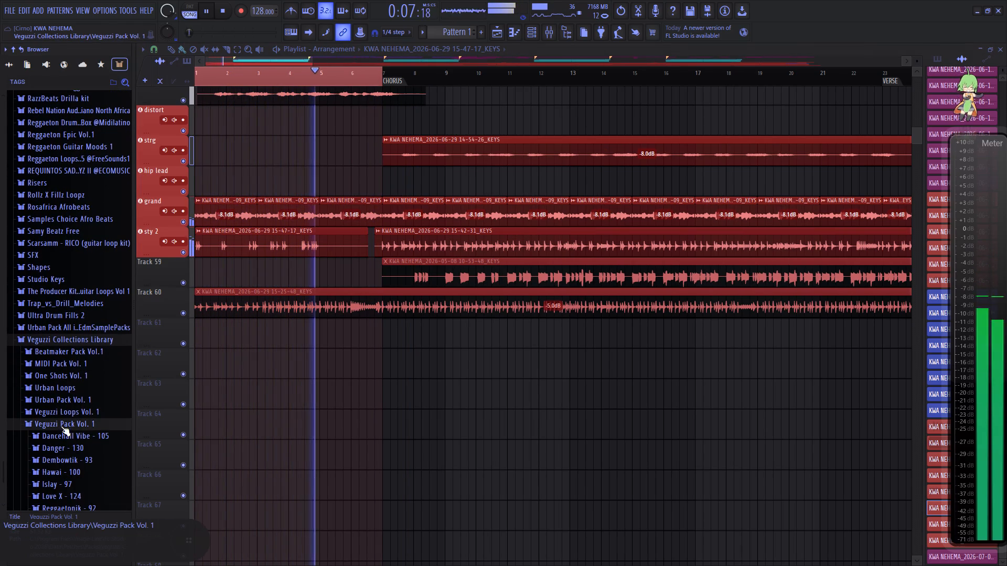
left_click(61, 426)
left_click(62, 403)
scroll(63, 408, "down", 2)
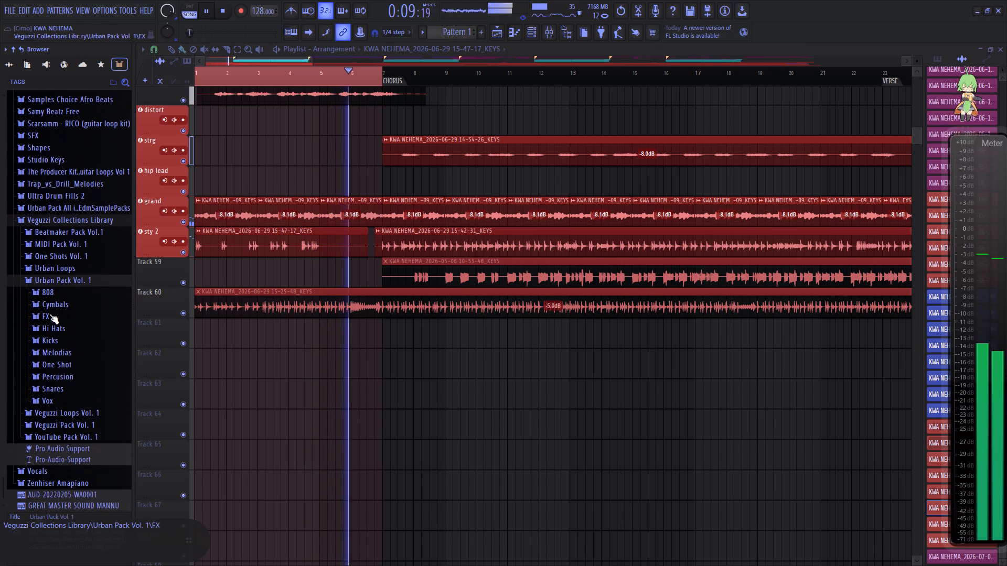
left_click(50, 309)
left_click(74, 322)
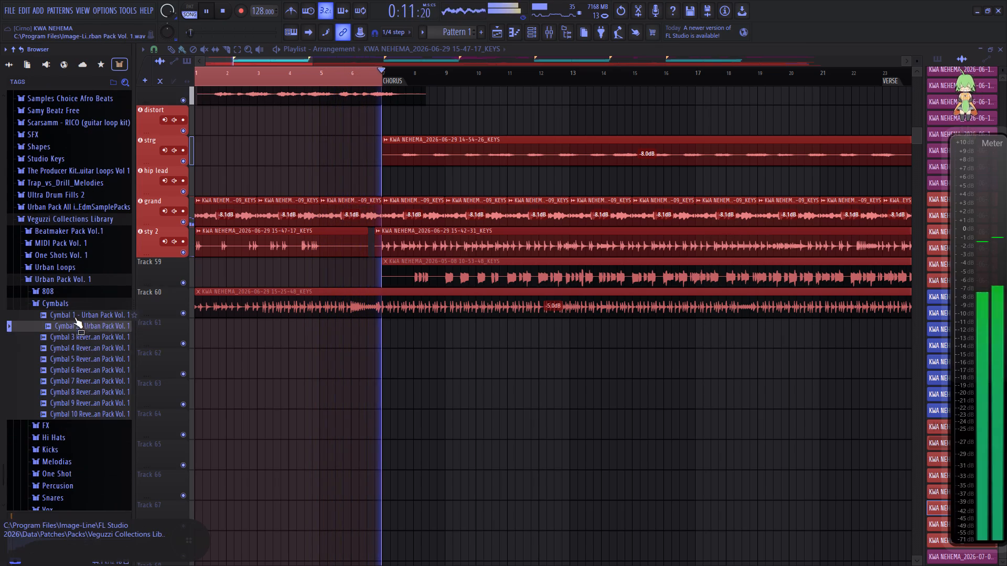
left_click(74, 311)
right_click(74, 311)
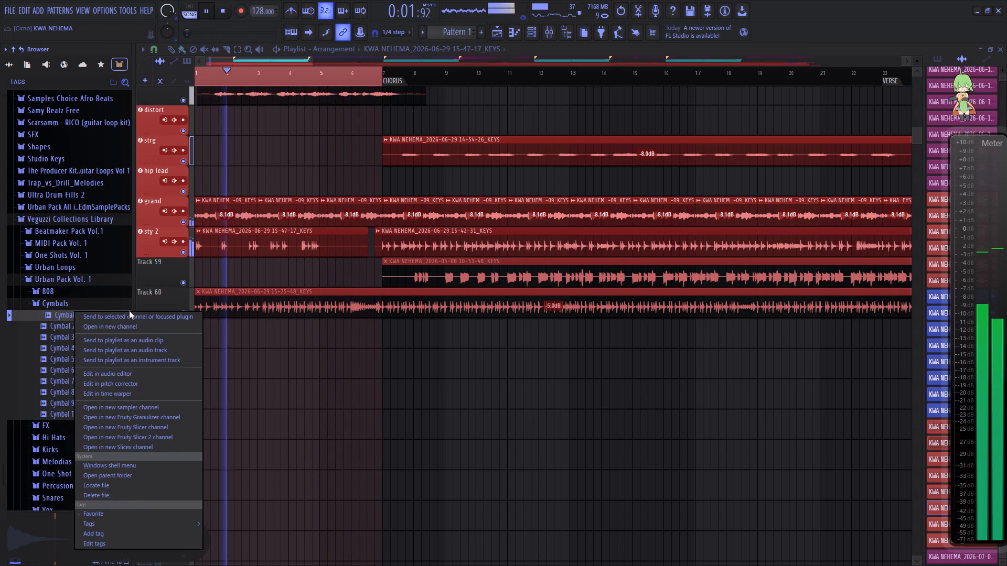
left_click(131, 326)
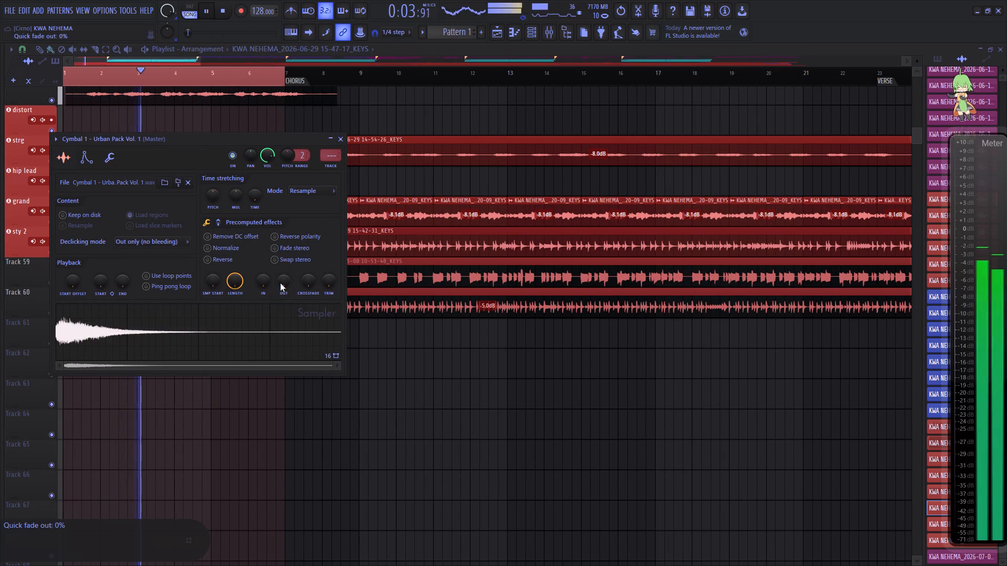
Raise Cymbal 1's quick fade-out strongly and add a slight quick fade-in.
left_click_drag(280, 283, 274, 491)
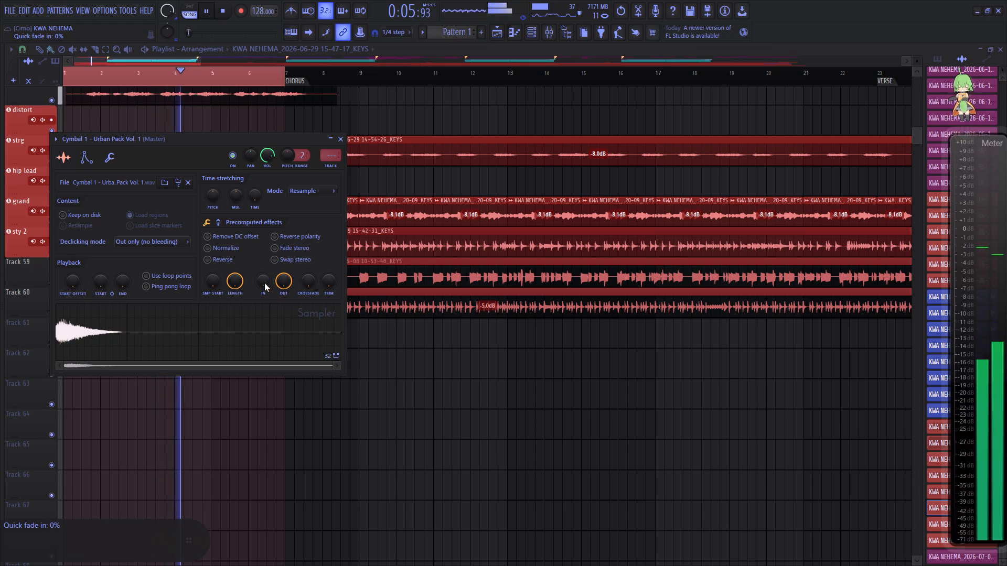
scroll(264, 283, "up", 5)
scroll(239, 284, "down", 1)
scroll(239, 284, "up", 5)
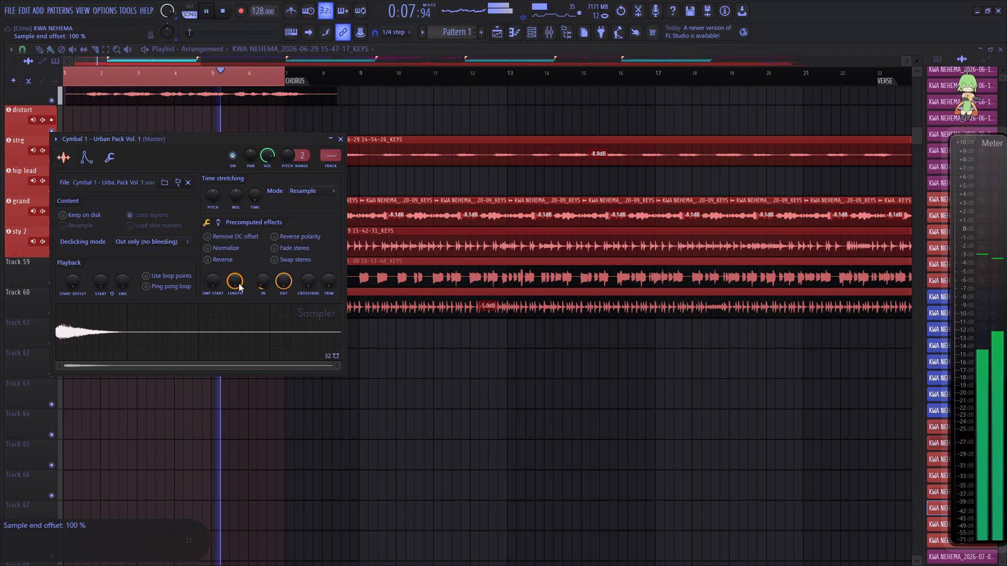
Shorten Cymbal 1's sample length to below 80% and close its channel settings.
scroll(239, 284, "down", 7)
scroll(239, 284, "down", 14)
scroll(239, 284, "up", 1)
scroll(239, 284, "down", 10)
scroll(239, 284, "up", 1)
left_click_drag(239, 284, 233, 307)
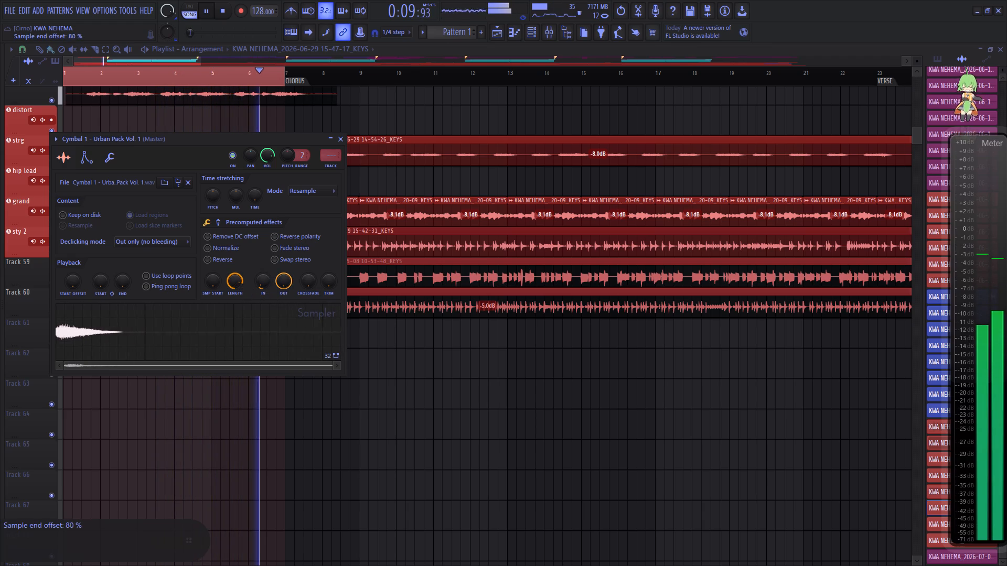
left_click_drag(233, 307, 198, 57)
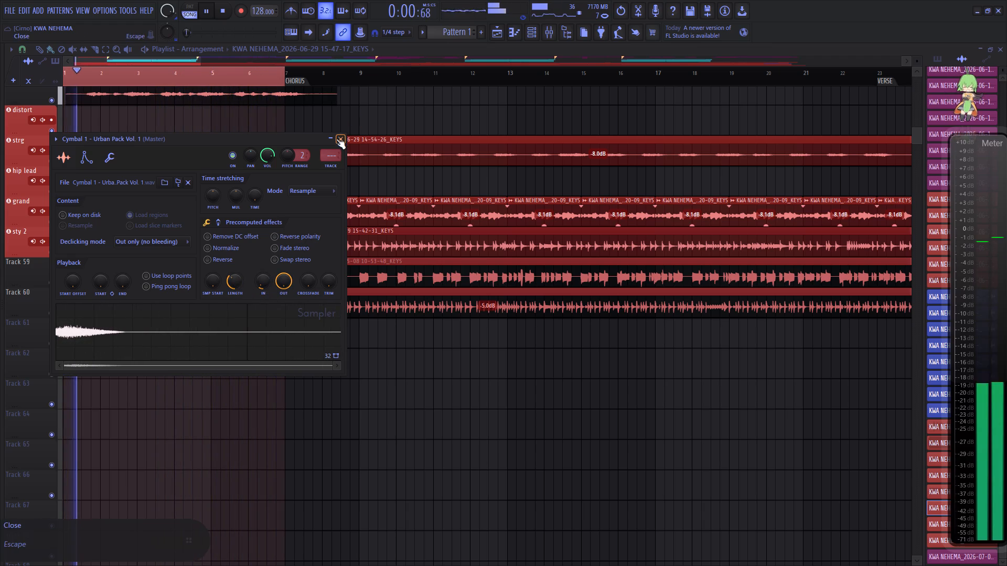
left_click(336, 139)
Create Pattern 2 and add a hit on the first step of the Cymbal 1 channel.
left_click(487, 30)
left_click(486, 32)
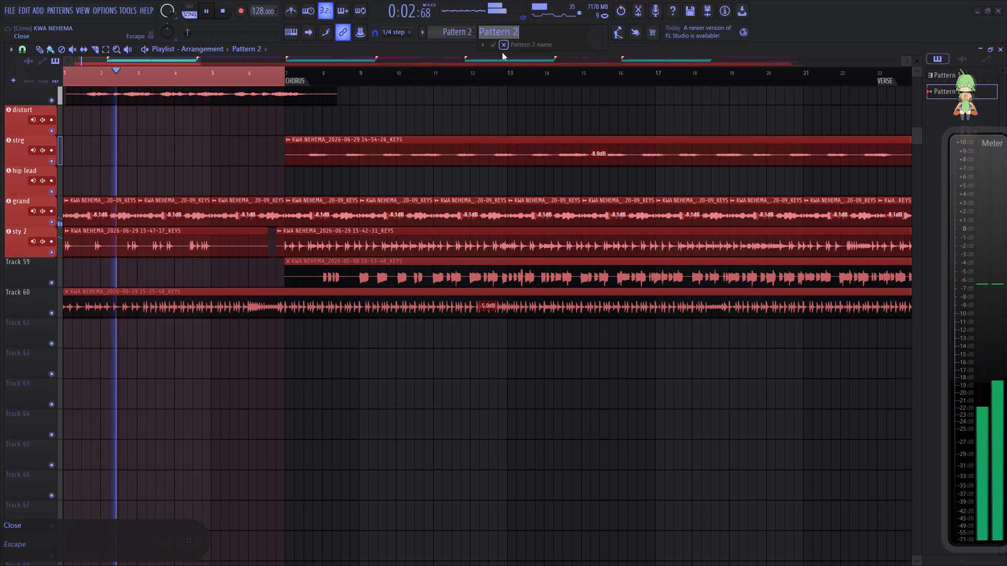
left_click(495, 46)
left_click(532, 32)
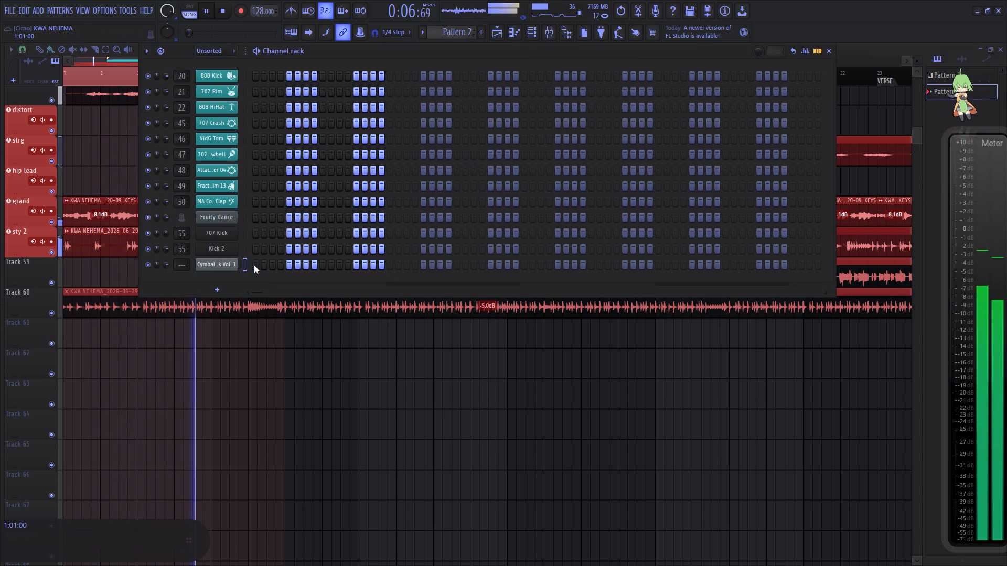
left_click(254, 265)
Place Pattern 2 on Track 61 at bar 3 and trim the clip to 0:04:00.
left_click(79, 78)
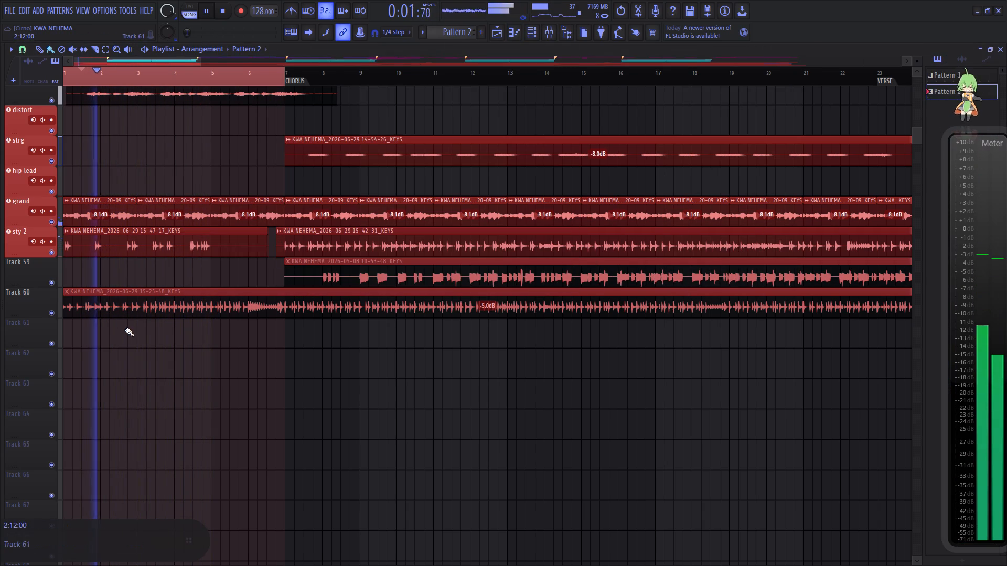
left_click(137, 343)
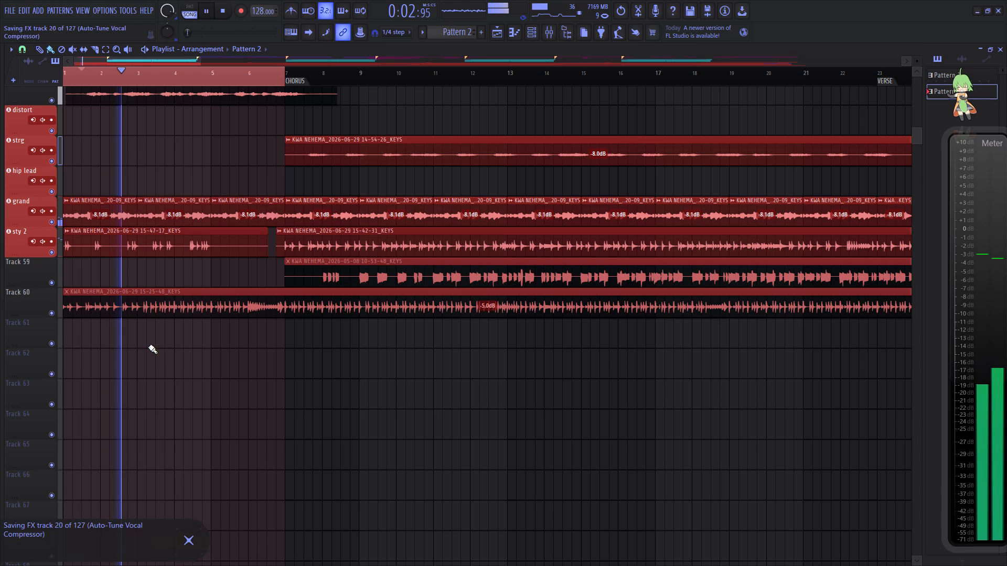
left_click(127, 77)
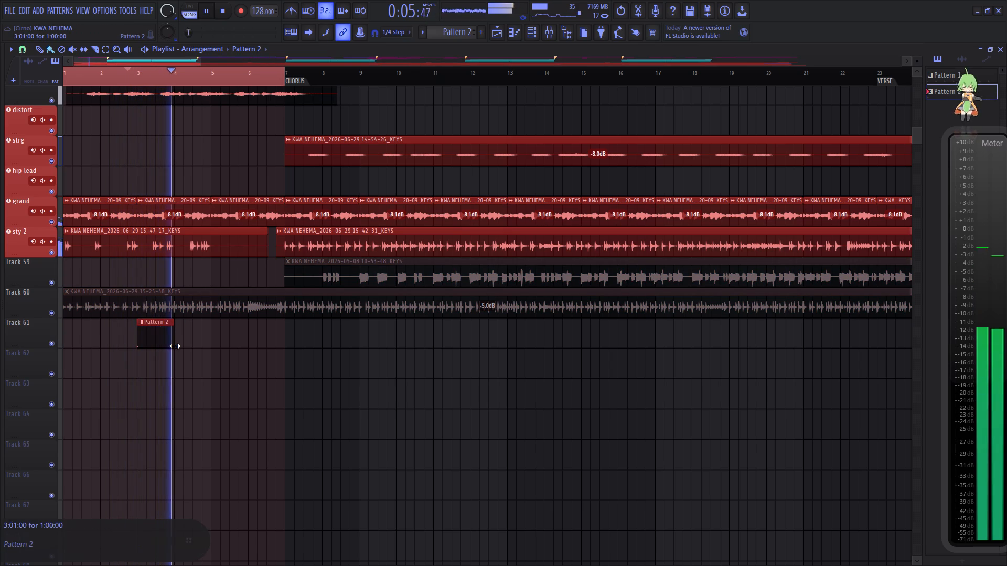
left_click_drag(175, 346, 130, 356)
left_click(141, 345)
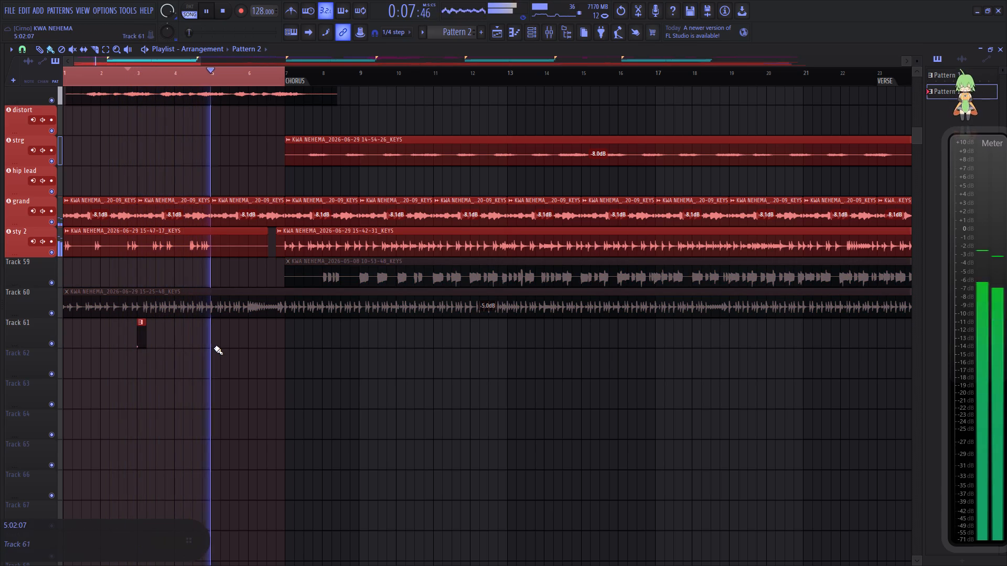
Place another Pattern 2 clip on Track 61 at bar 5 and replay the intro from the start.
left_click(212, 346)
left_click_drag(90, 84, 12, 103)
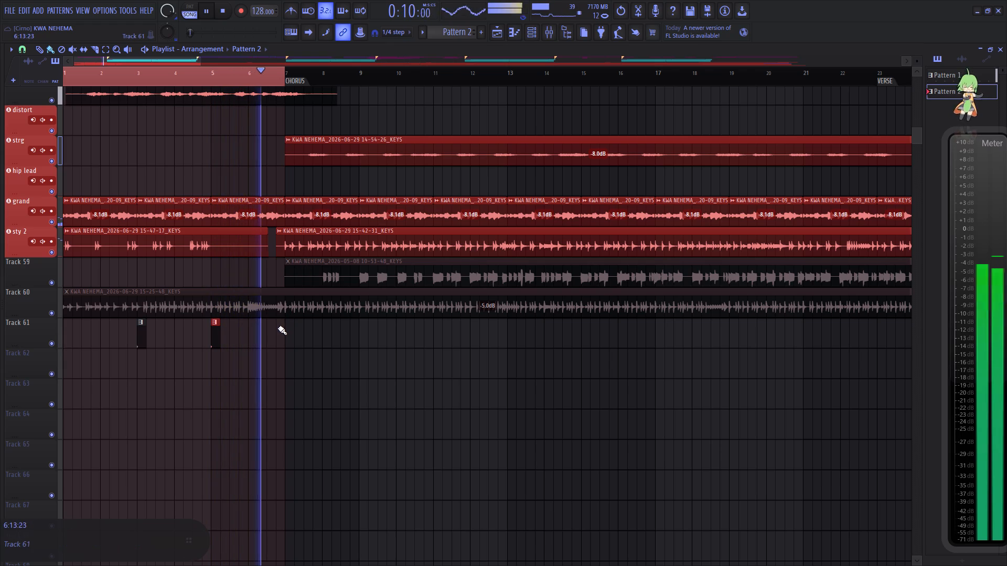
Replay the end of the intro just before the chorus to locate where the next cymbal hit belongs.
left_click(240, 86)
scroll(273, 75, "up", 1)
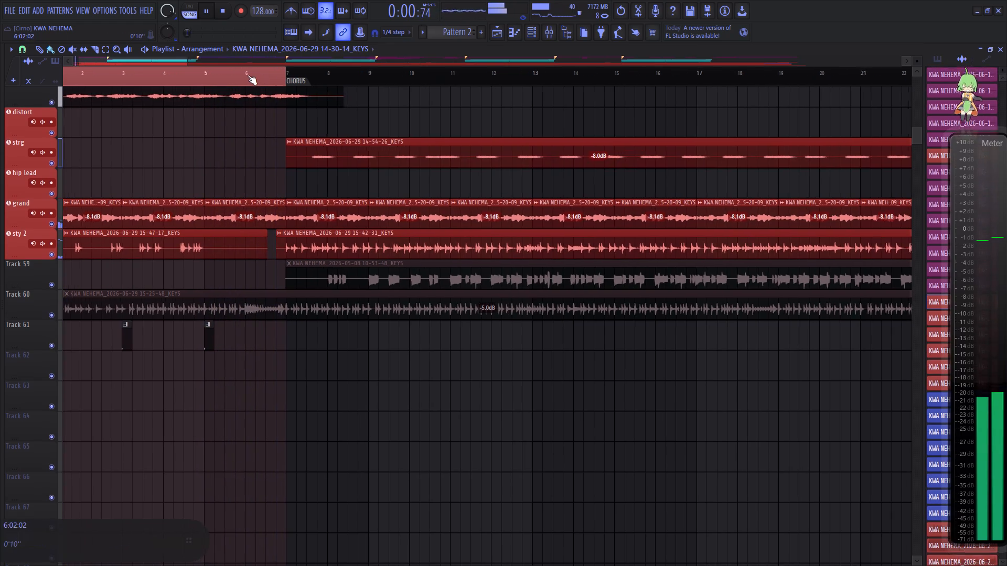
left_click(237, 73)
scroll(252, 73, "up", 7)
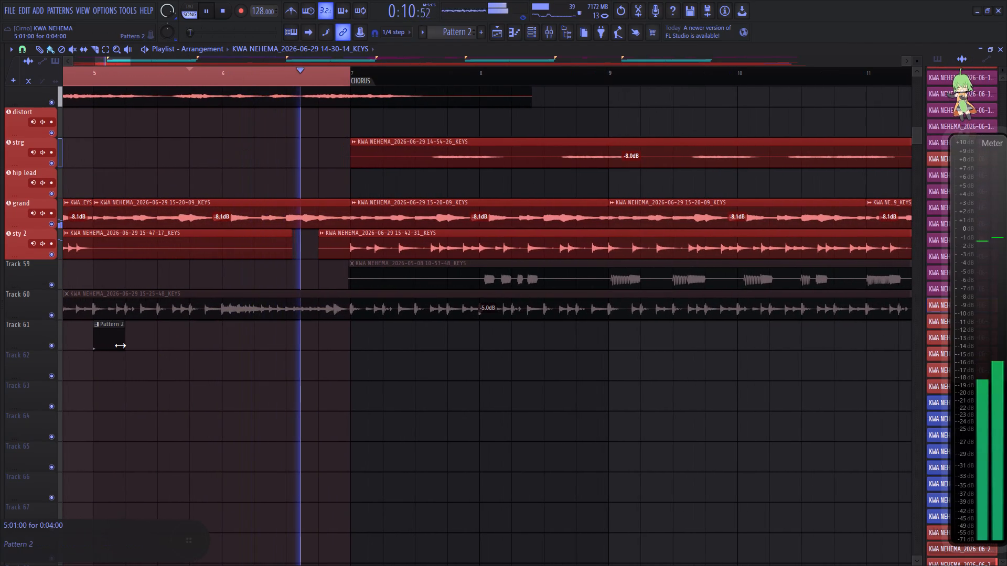
left_click(120, 345)
left_click(108, 344)
key("space")
key("space")
key("space")
key("space")
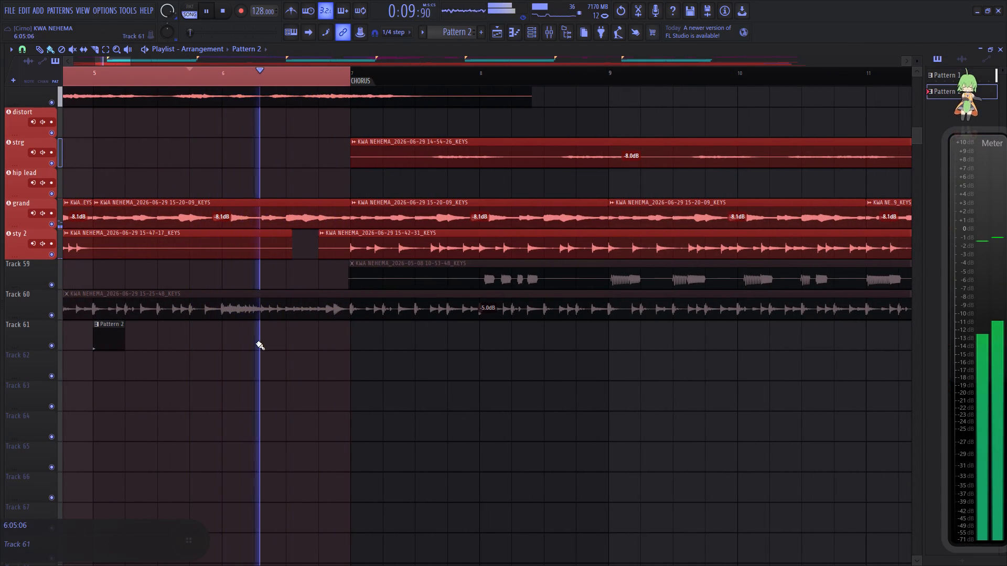
key("space")
key("space")
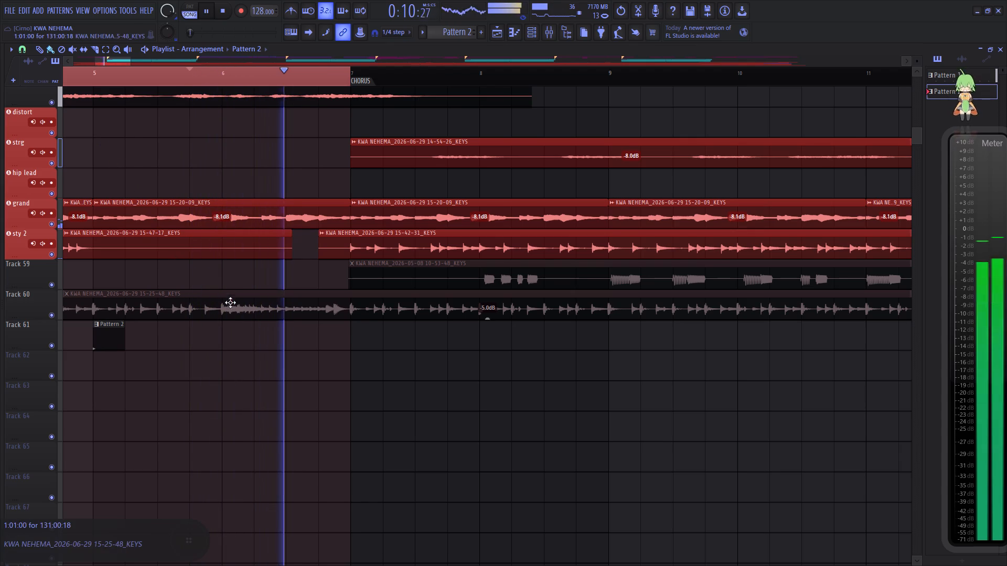
Set the playlist snap to 1/2 beat.
left_click(26, 53)
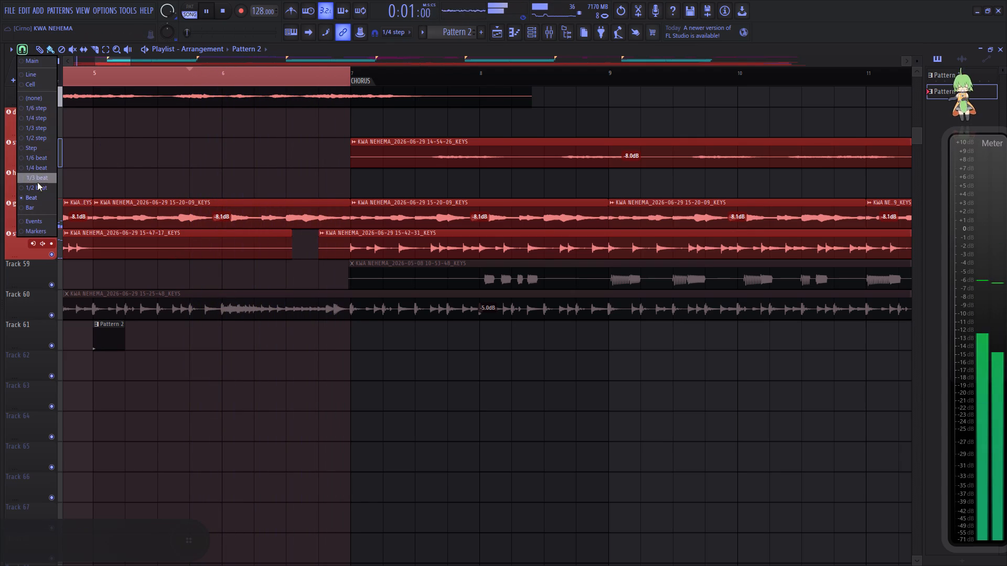
left_click(37, 185)
Place a Pattern 2 clip on Track 61 in bar 6, check it in playback and move it half a beat earlier to 6:05:00.
left_click(270, 335)
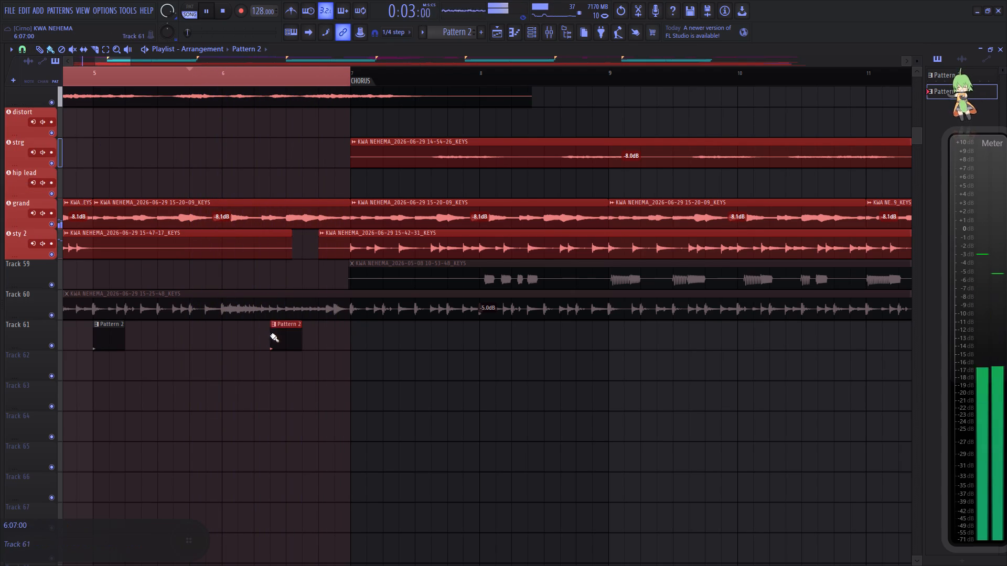
left_click(221, 80)
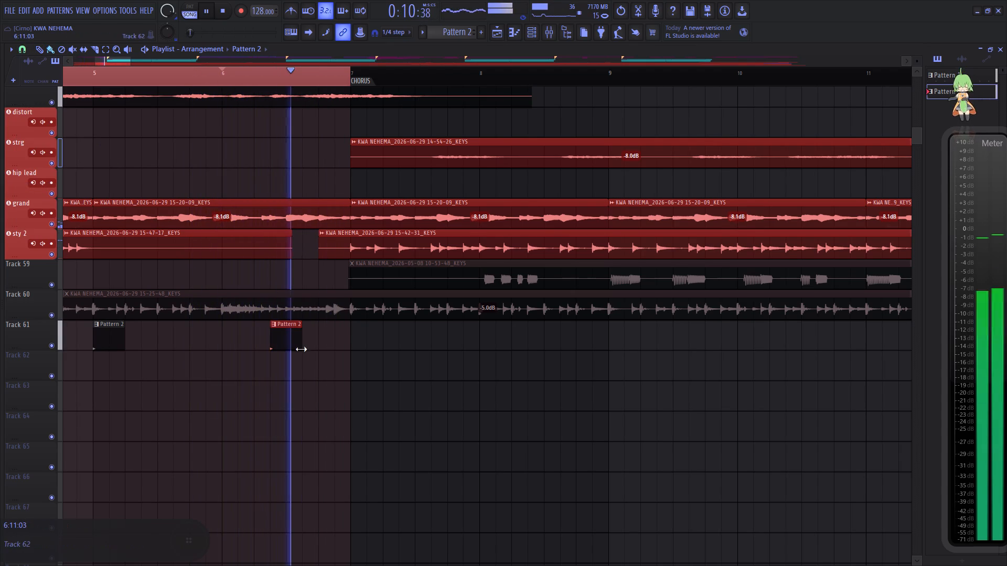
key("space")
left_click_drag(290, 341, 279, 338)
key("space")
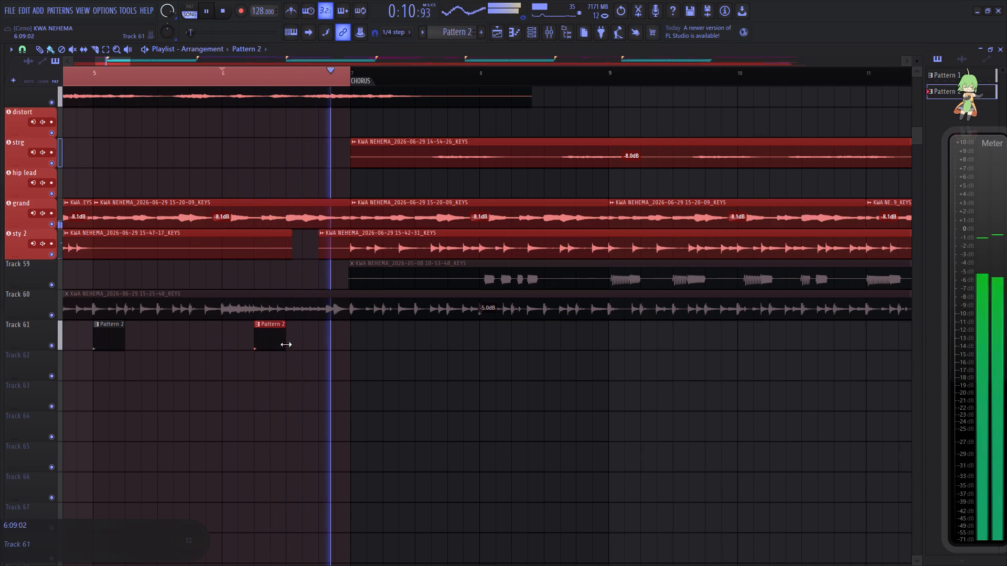
Trim the bar 6 Pattern 2 clip to 0:02:00 and place another right after it at 6:07:00.
left_click_drag(285, 344, 261, 349)
key("space")
left_click(273, 349)
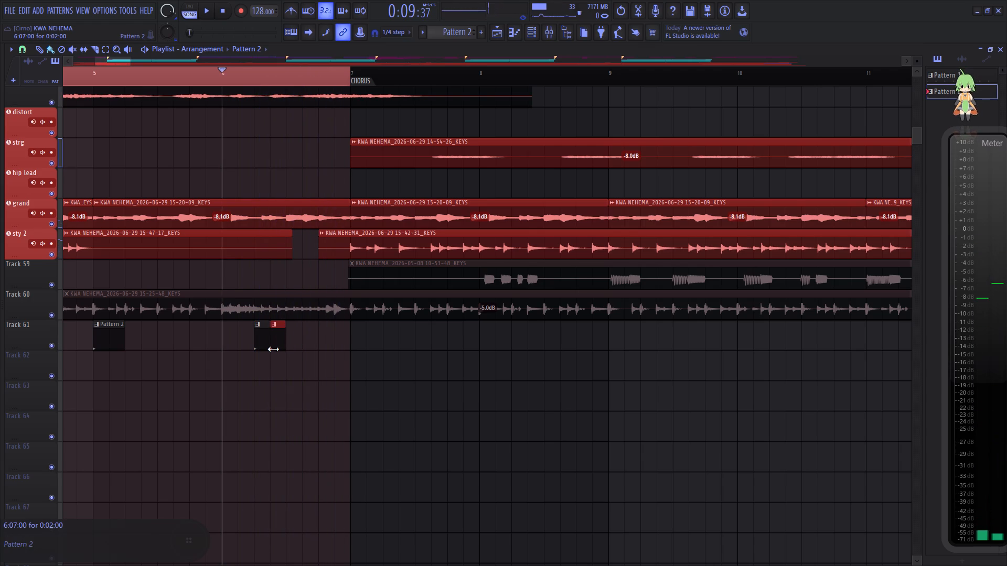
Replay from bar 6 and place another 0:02:00 Pattern 2 clip on Track 61 at about 6:13:00.
key("space")
key("space")
key("space")
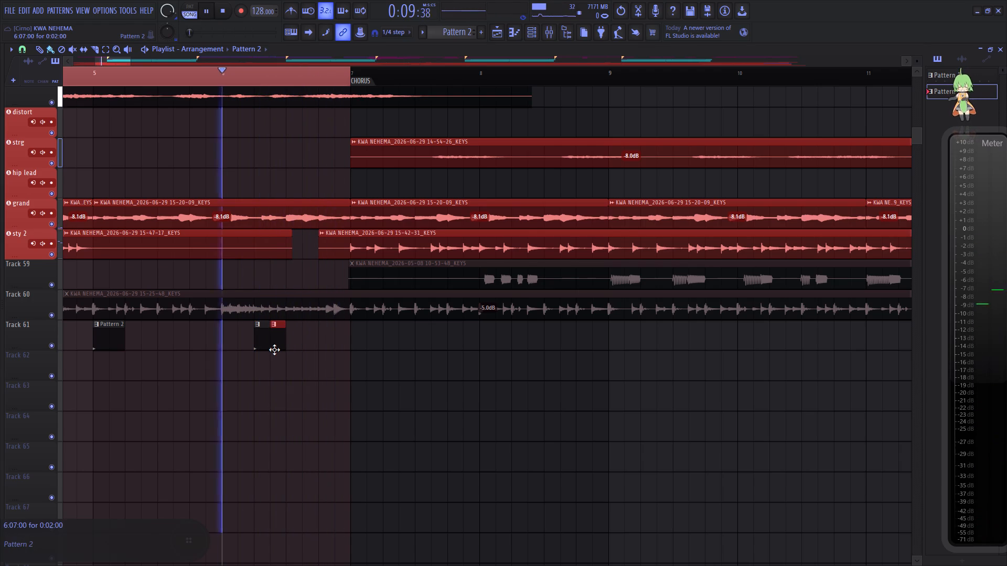
key("space")
key("space")
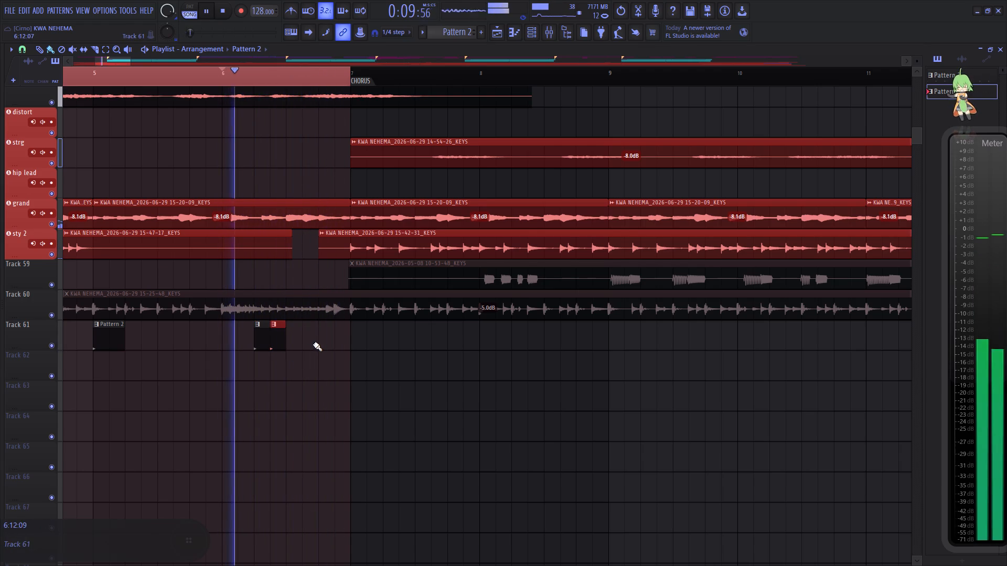
left_click(318, 341)
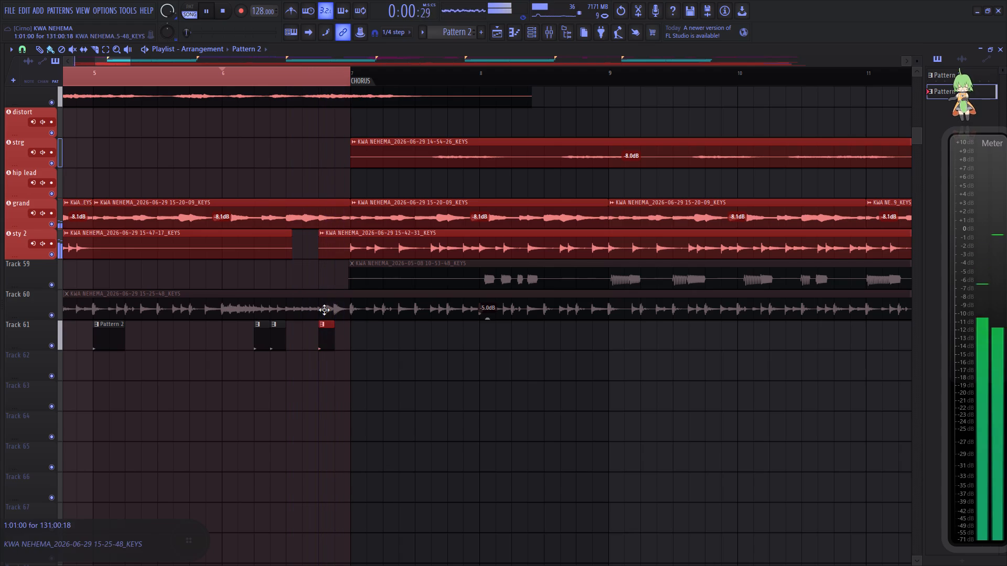
Replay the lead-in and place another short Pattern 2 clip on Track 61 at the start of the chorus, bar 7.
key("space")
key("space")
scroll(300, 86, "down", 1)
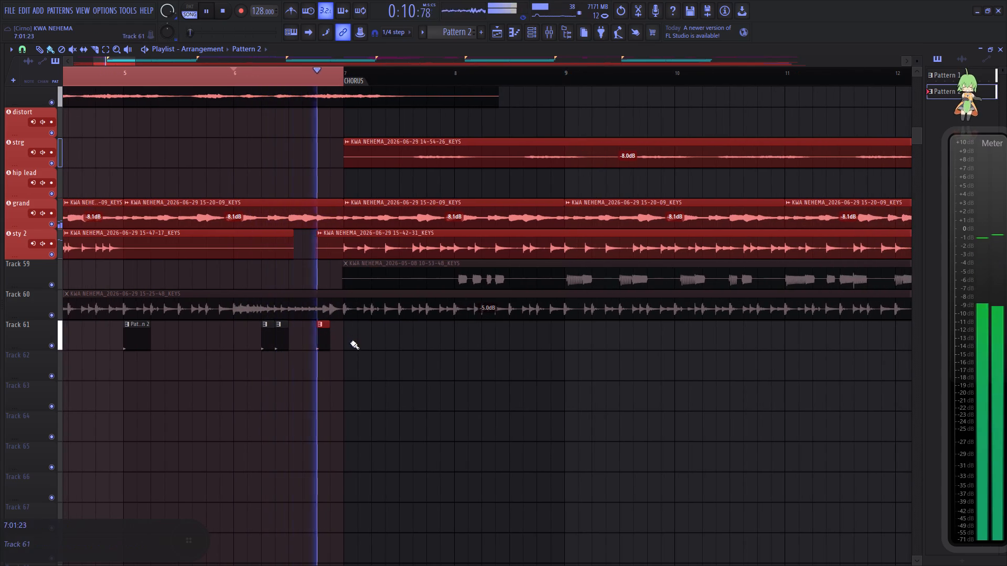
left_click(347, 342)
Route the Cymbal 1 - Urban Pack Vol 1 channel from the channel rack's Unsorted group to mixer Insert 74.
left_click(549, 30)
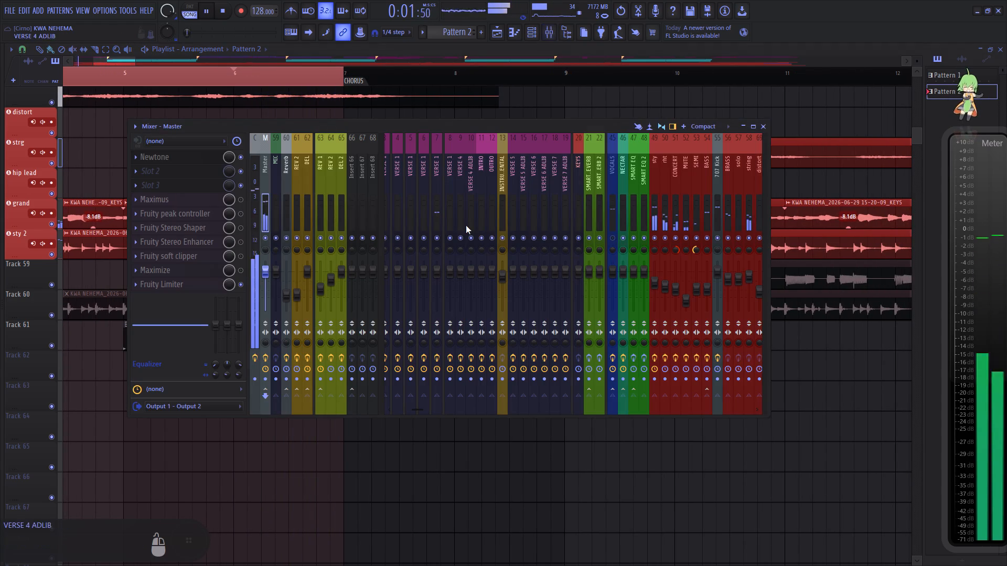
left_click(536, 39)
scroll(342, 320, "down", 6)
scroll(342, 320, "up", 1)
scroll(338, 315, "down", 8)
left_click(202, 48)
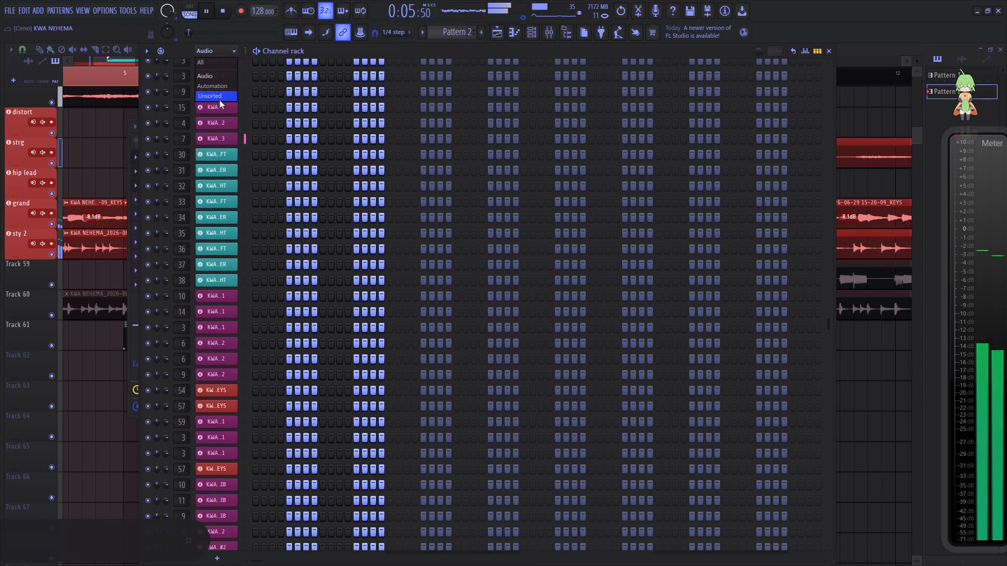
left_click(219, 99)
scroll(378, 329, "down", 2)
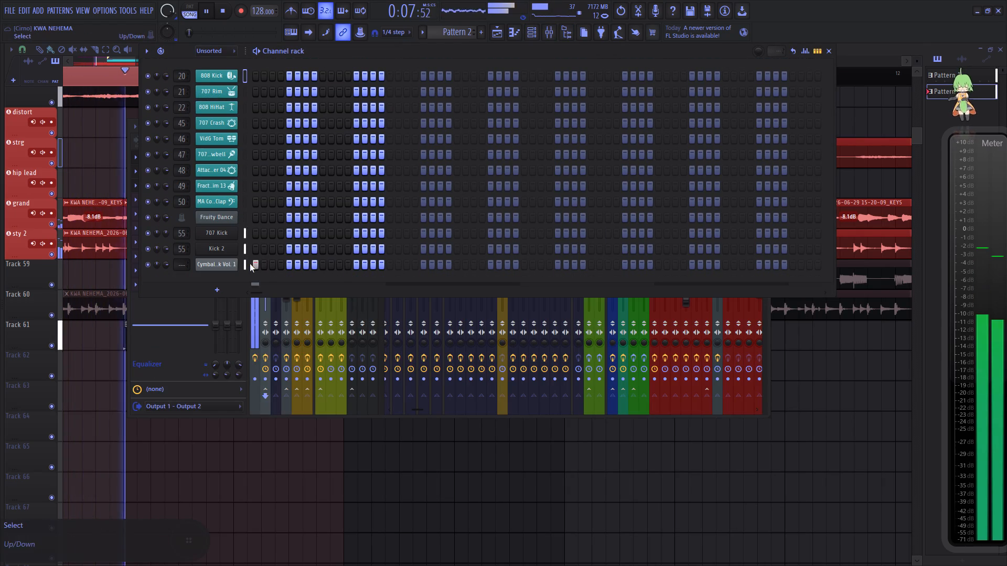
left_click(249, 263)
left_click(823, 53)
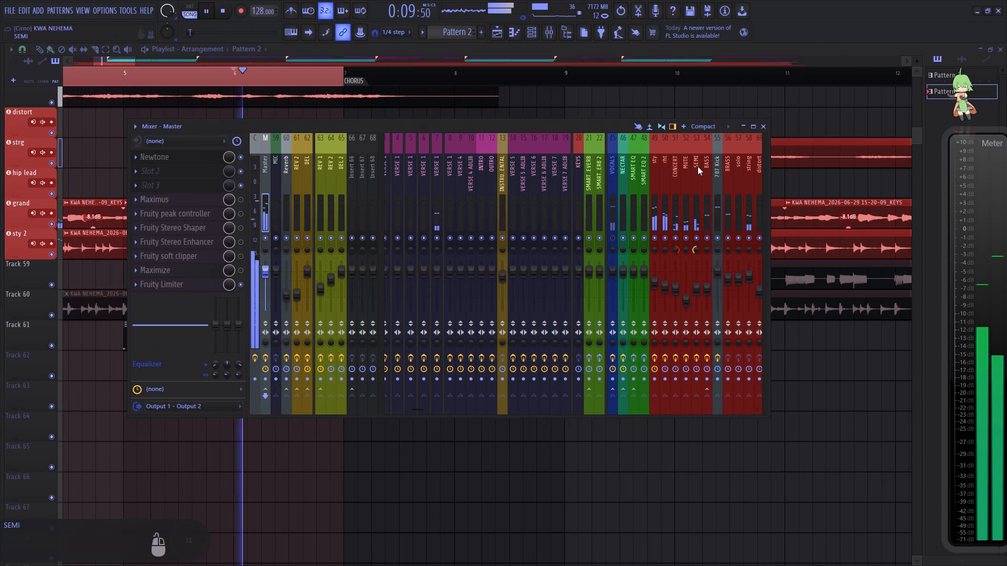
scroll(704, 182, "down", 9)
left_click(532, 214)
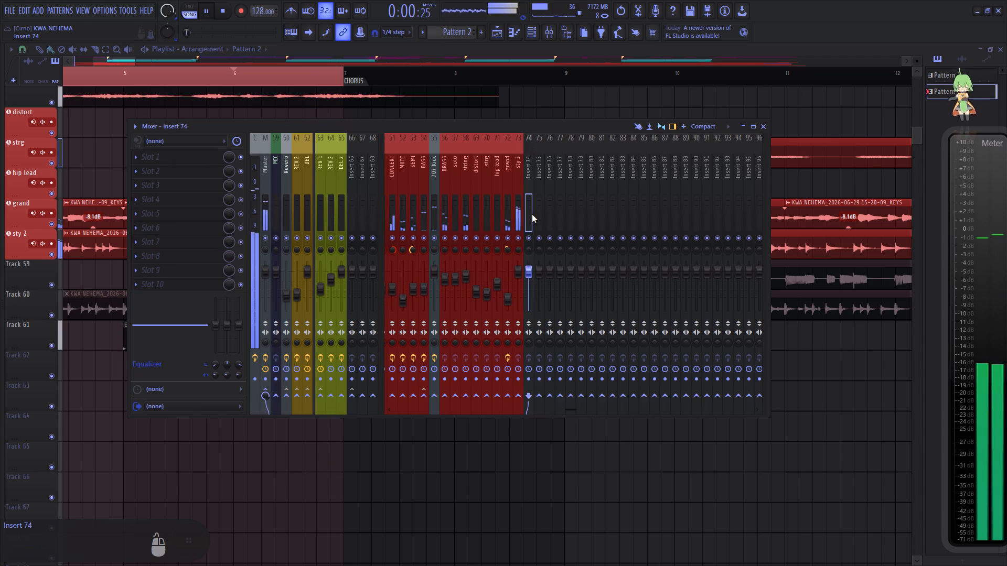
right_click(532, 214)
left_click(592, 269)
left_click(684, 270)
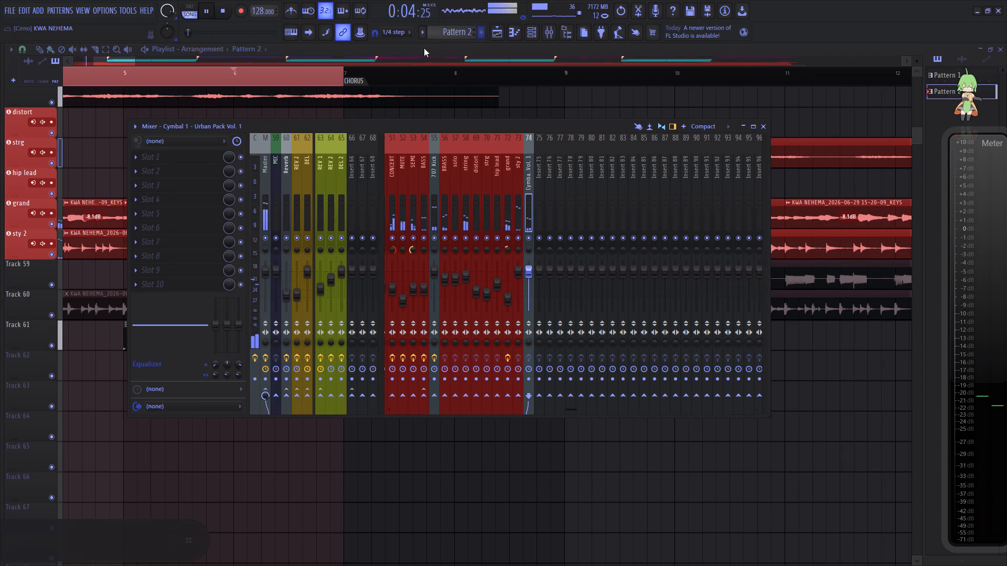
Clear the playlist's looped time selection before the chorus and play the arrangement from about bar 5.
left_click(263, 50)
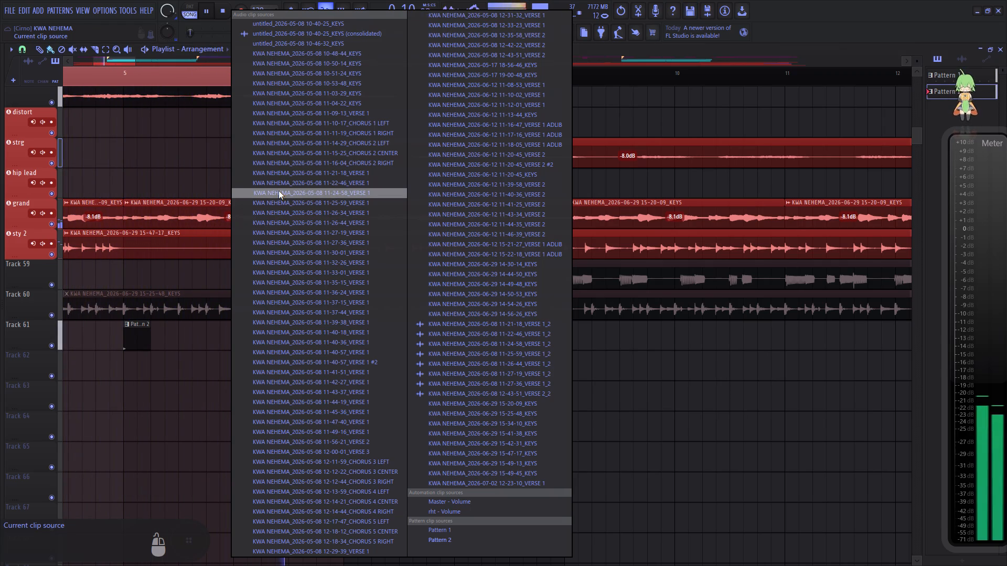
left_click(585, 46)
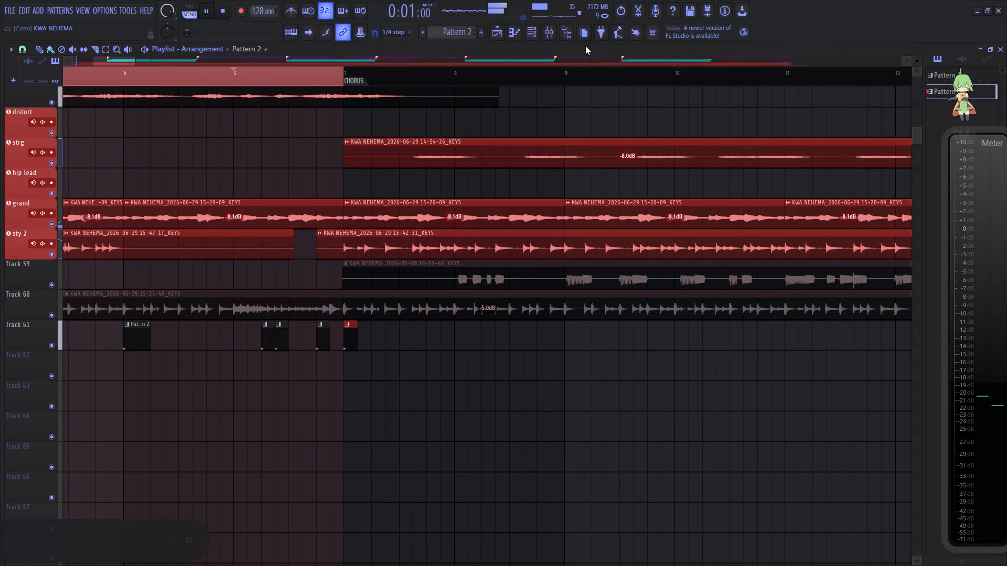
scroll(296, 77, "down", 4)
scroll(296, 77, "up", 1)
scroll(296, 77, "down", 7)
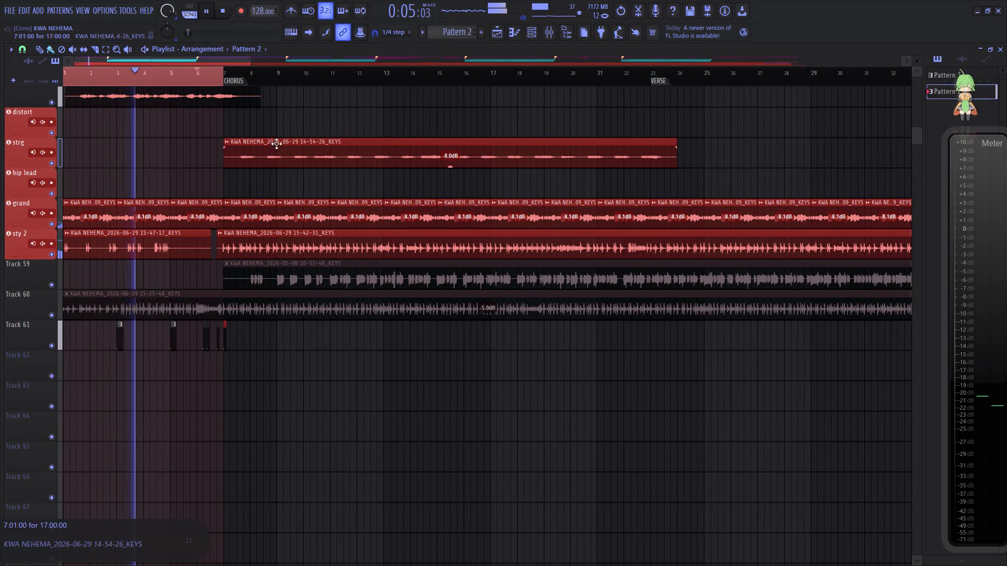
double_click(183, 70)
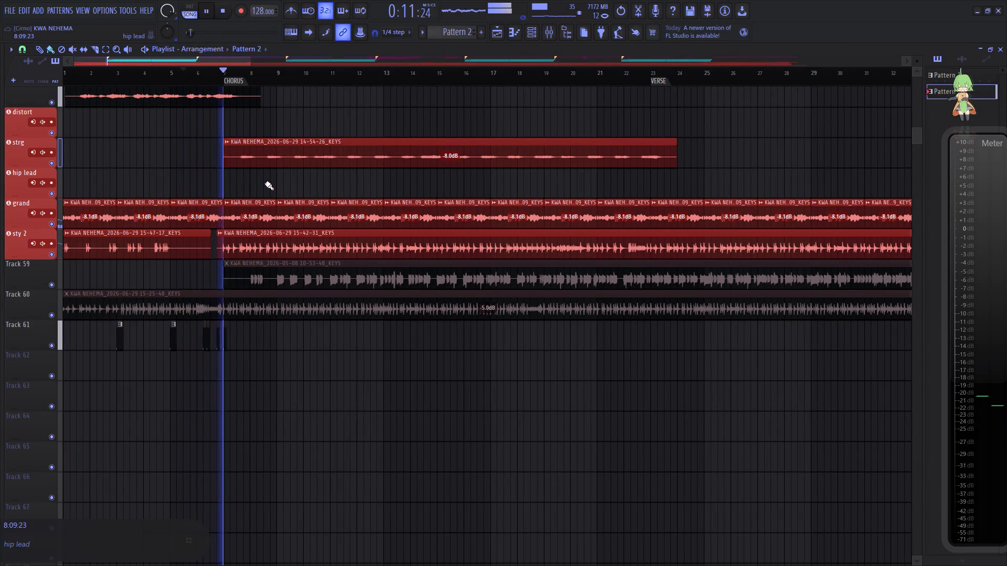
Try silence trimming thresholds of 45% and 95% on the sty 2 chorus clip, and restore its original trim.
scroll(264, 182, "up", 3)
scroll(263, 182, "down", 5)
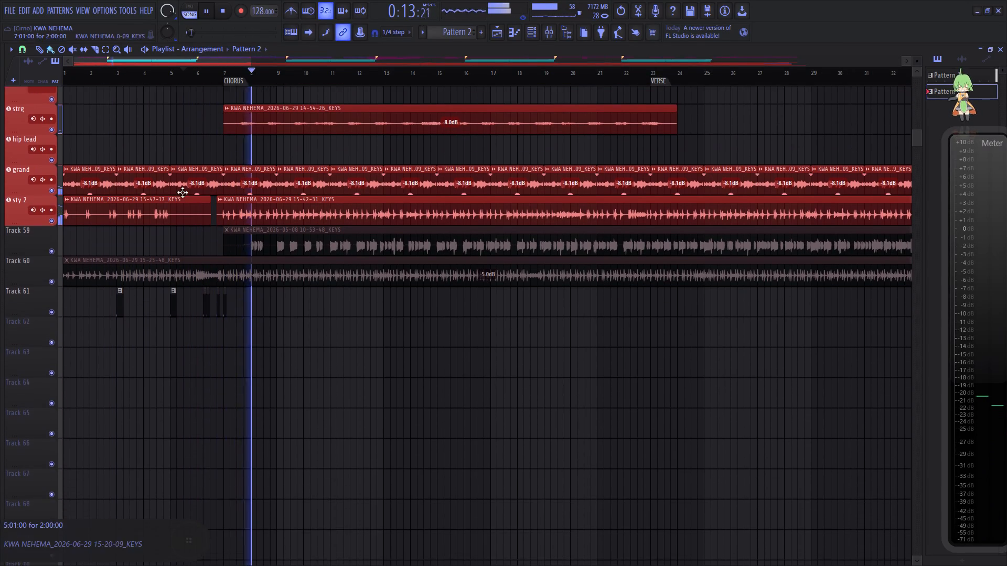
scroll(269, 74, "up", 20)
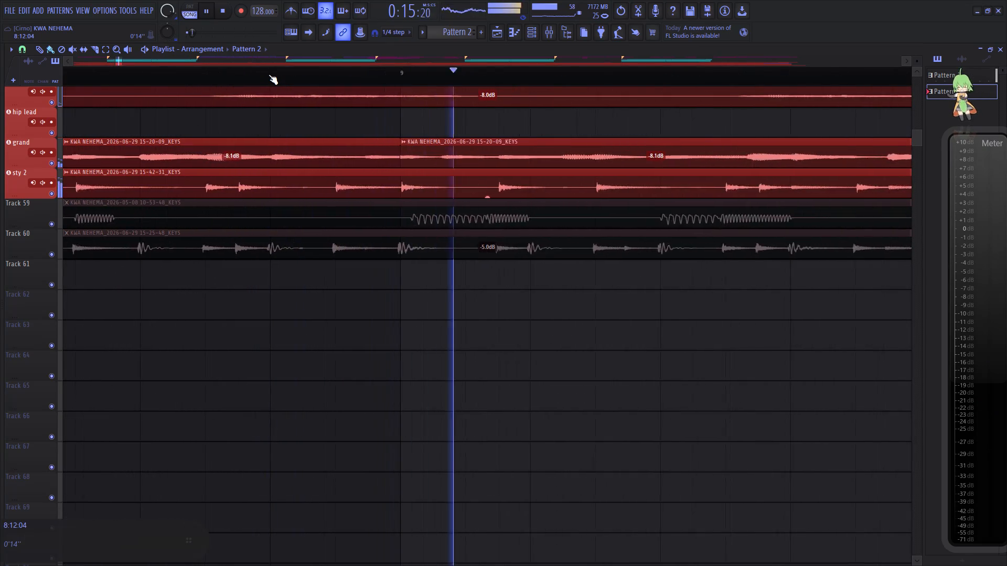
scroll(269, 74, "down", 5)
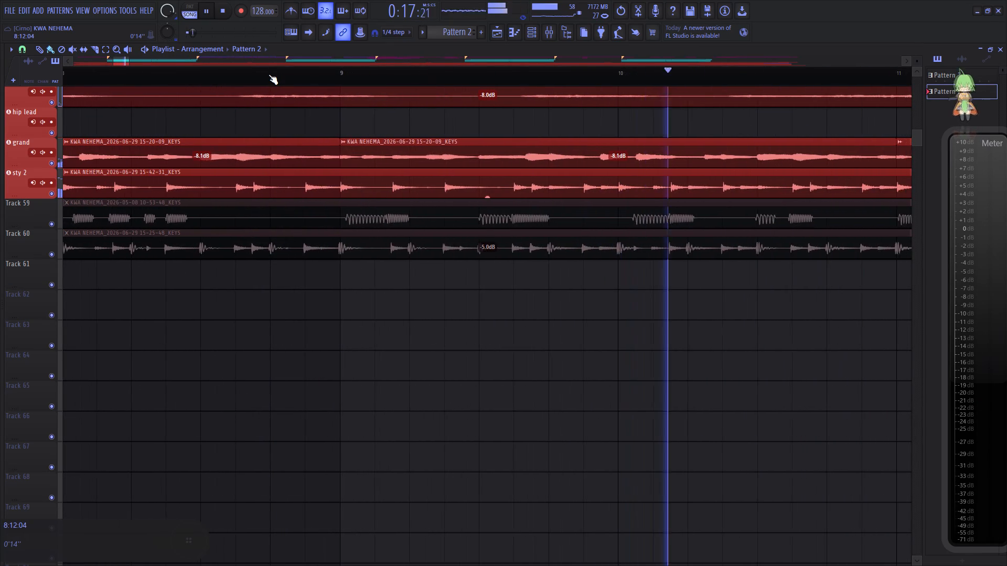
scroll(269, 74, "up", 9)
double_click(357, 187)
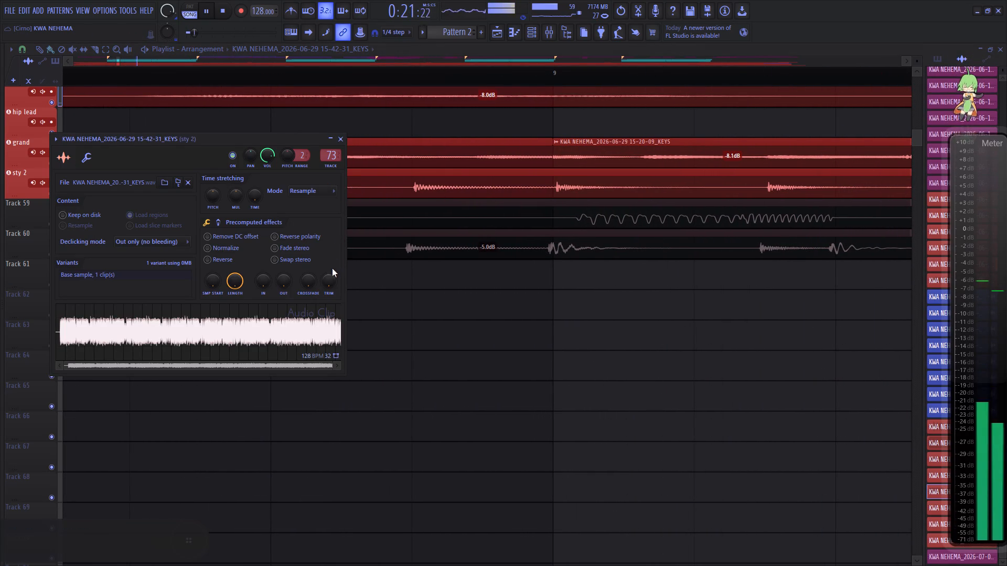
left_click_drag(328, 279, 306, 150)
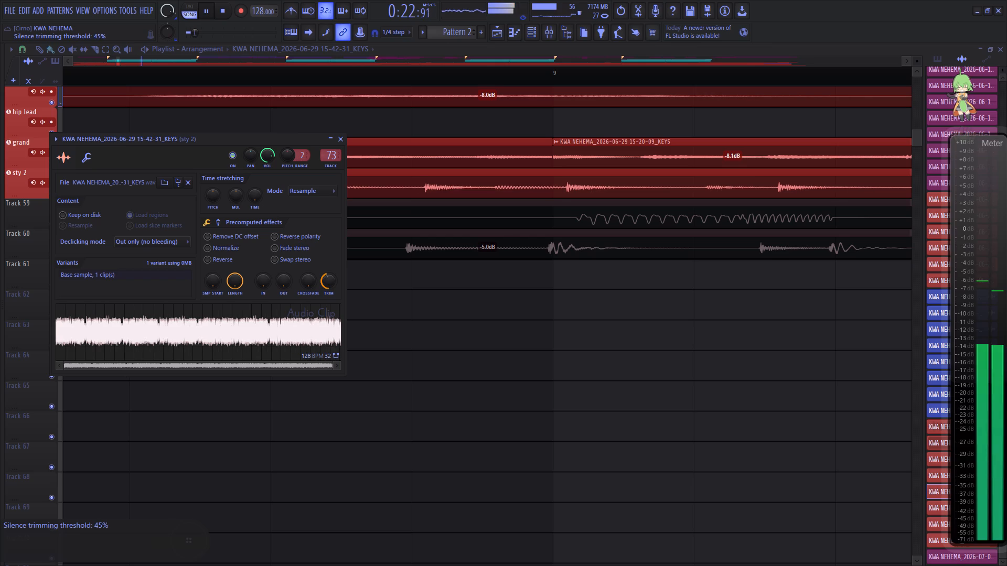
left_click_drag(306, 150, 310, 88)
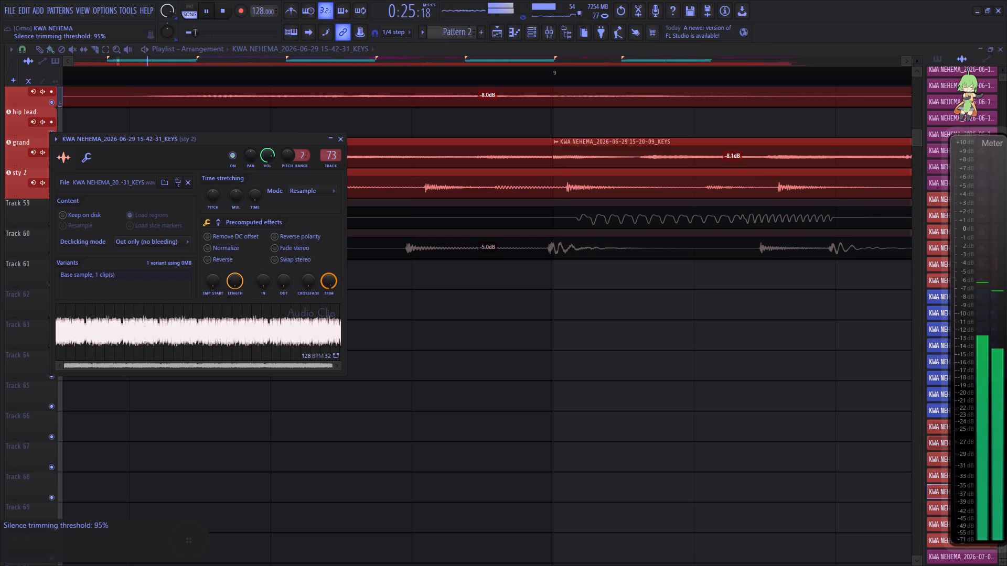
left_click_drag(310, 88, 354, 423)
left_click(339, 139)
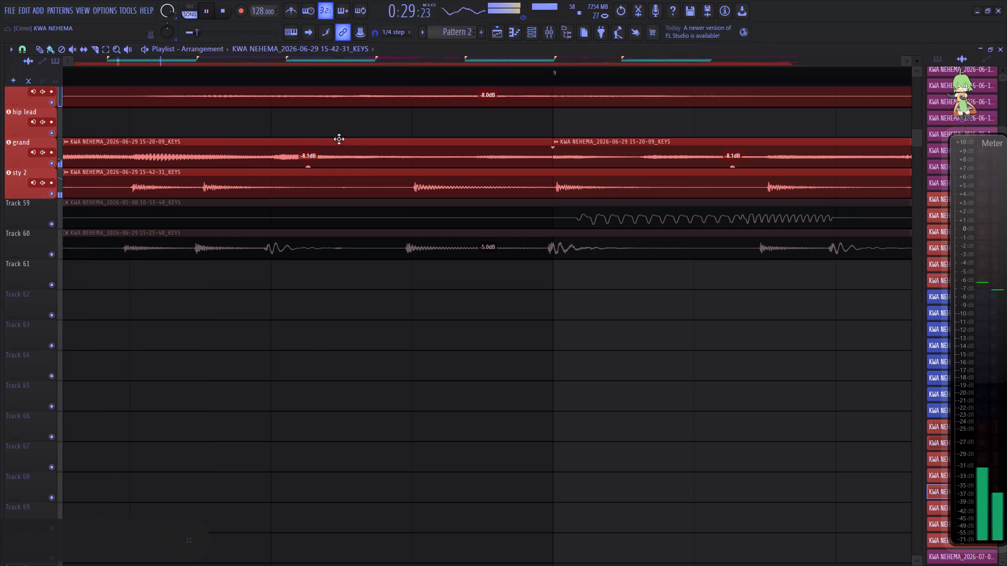
Compare the mix with the sty track muted, unmuted and soloed during playback.
scroll(359, 71, "down", 15)
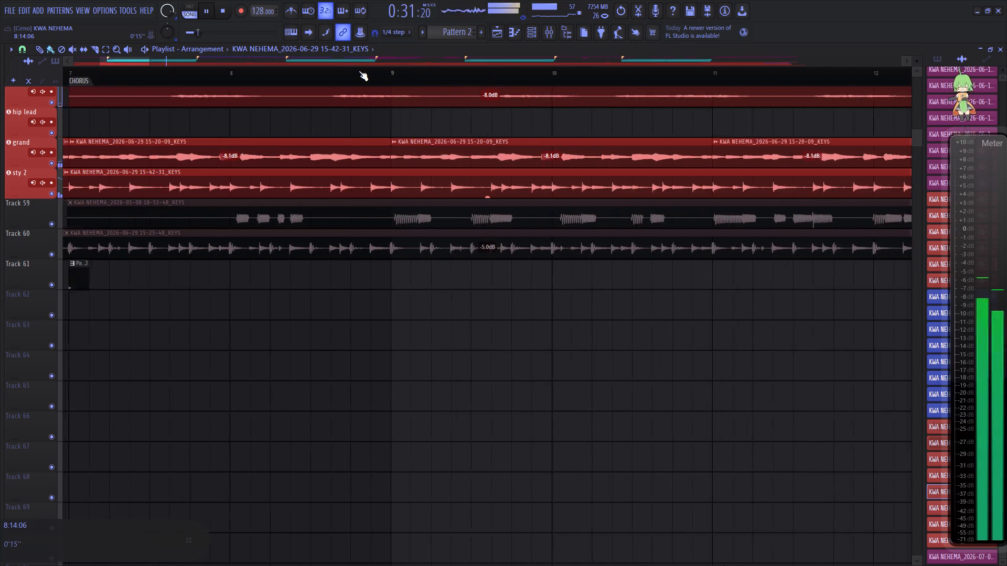
scroll(359, 71, "down", 17)
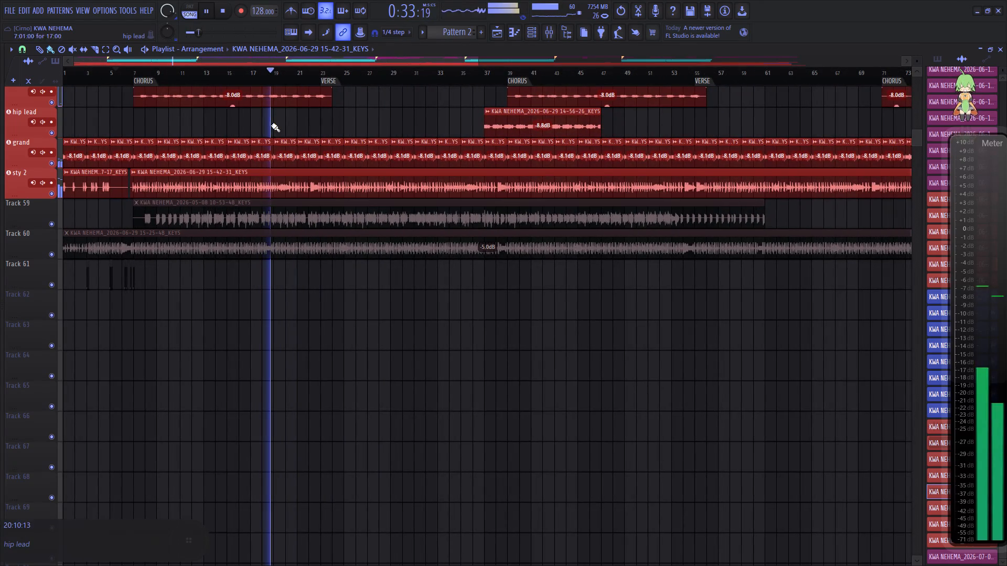
scroll(268, 133, "up", 6)
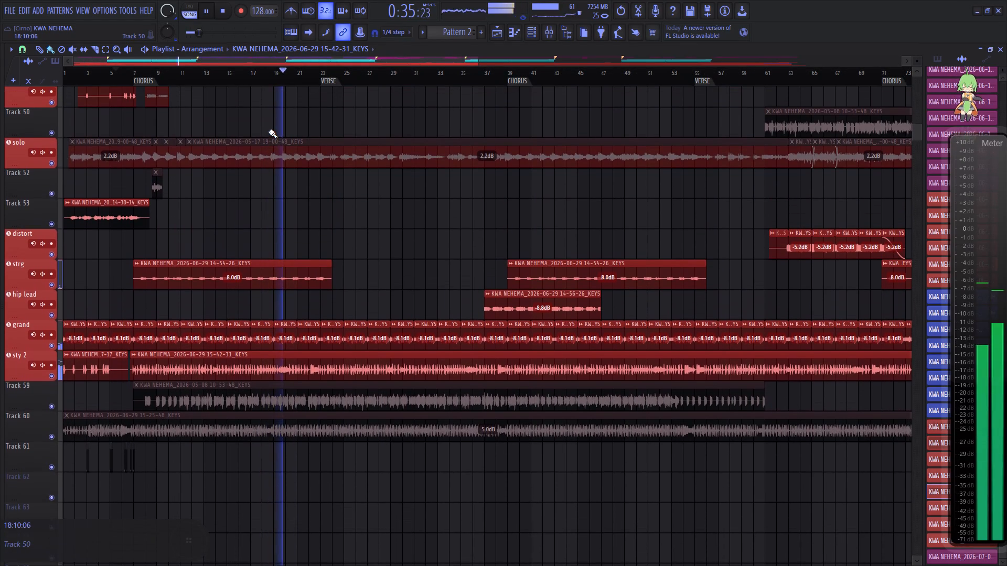
scroll(269, 131, "up", 11)
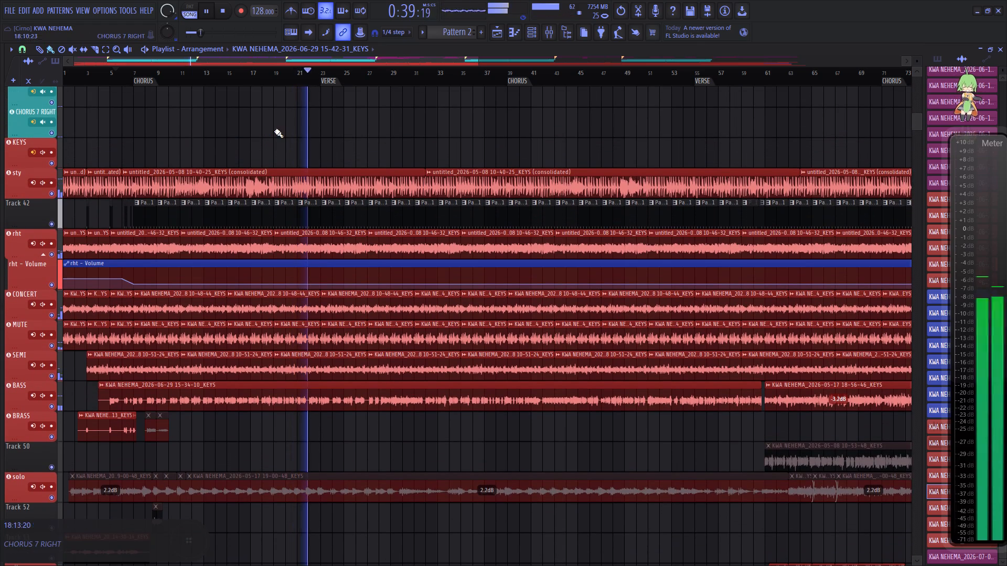
left_click(54, 194)
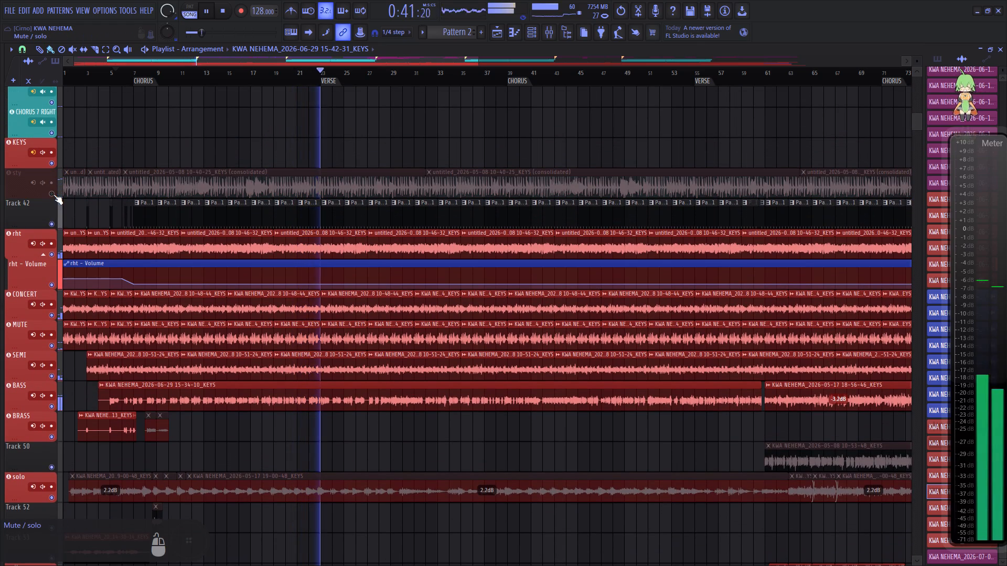
left_click(53, 194)
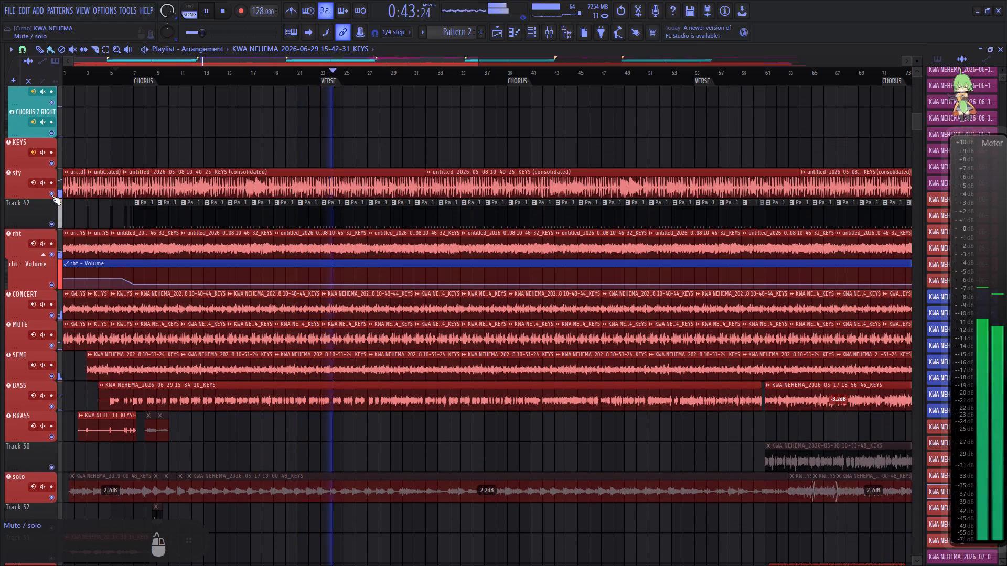
right_click(51, 195)
right_click(51, 195)
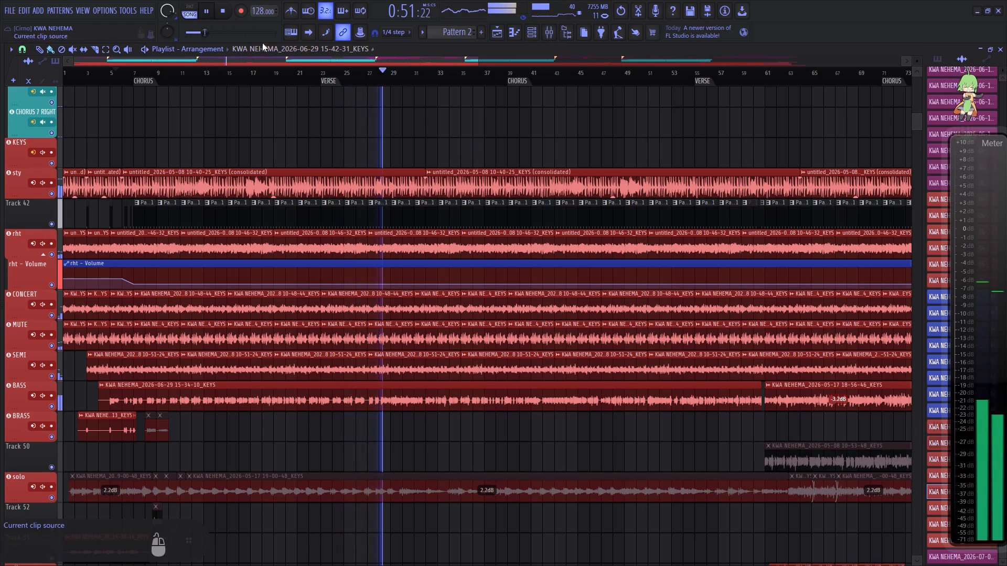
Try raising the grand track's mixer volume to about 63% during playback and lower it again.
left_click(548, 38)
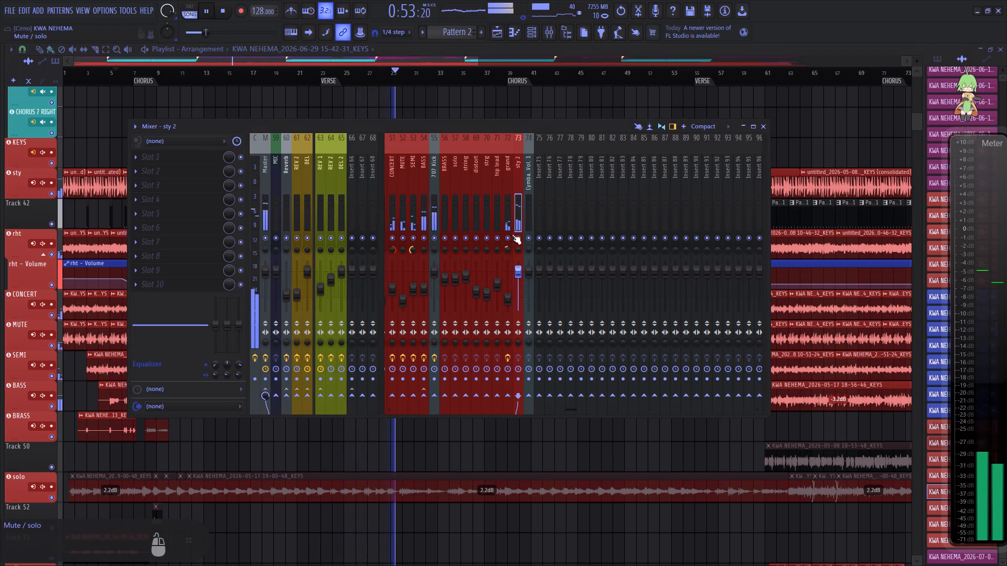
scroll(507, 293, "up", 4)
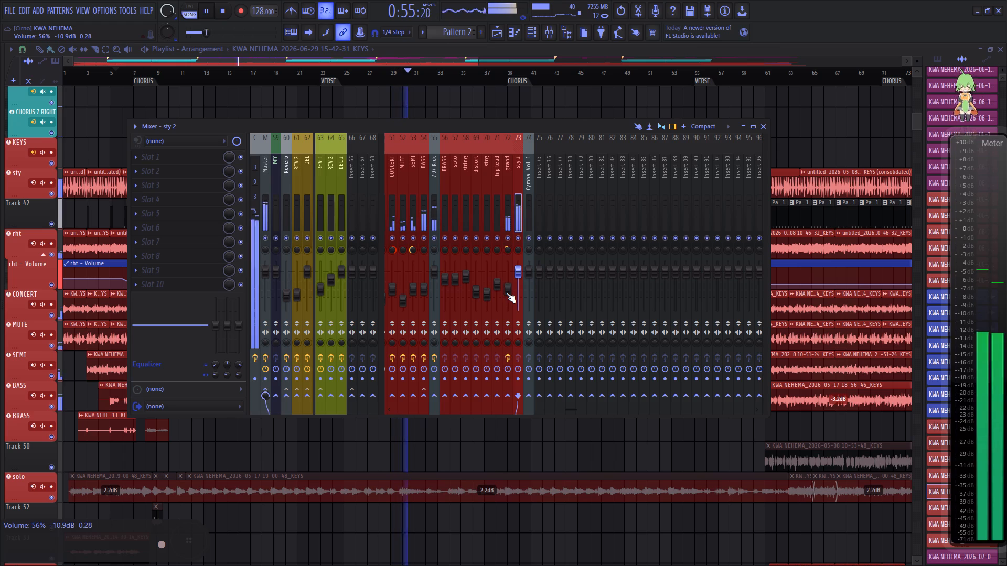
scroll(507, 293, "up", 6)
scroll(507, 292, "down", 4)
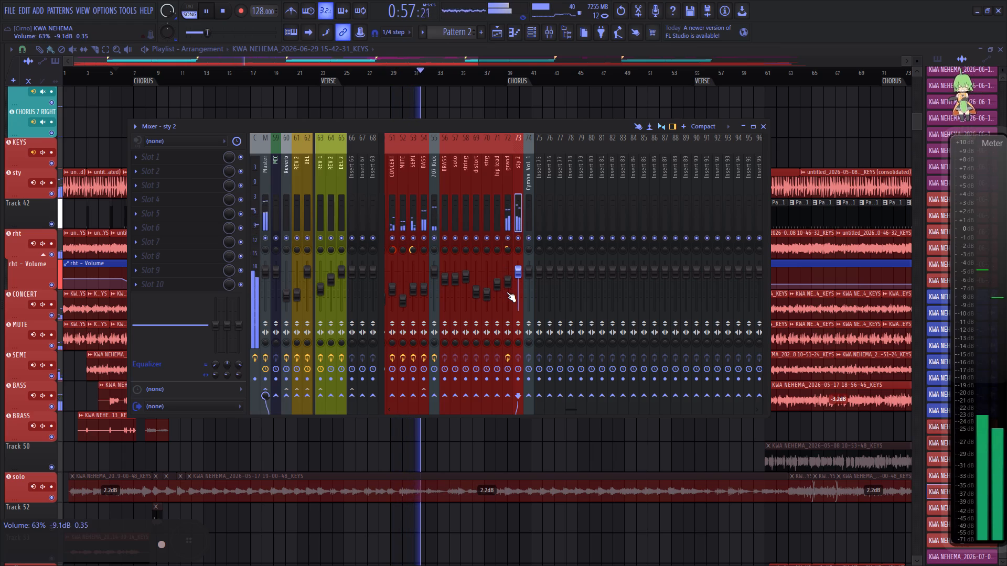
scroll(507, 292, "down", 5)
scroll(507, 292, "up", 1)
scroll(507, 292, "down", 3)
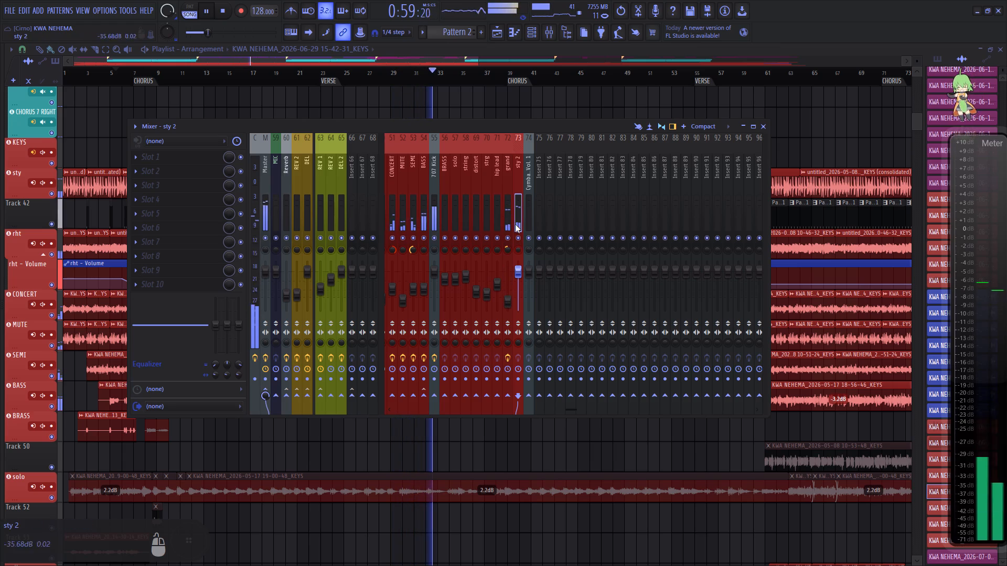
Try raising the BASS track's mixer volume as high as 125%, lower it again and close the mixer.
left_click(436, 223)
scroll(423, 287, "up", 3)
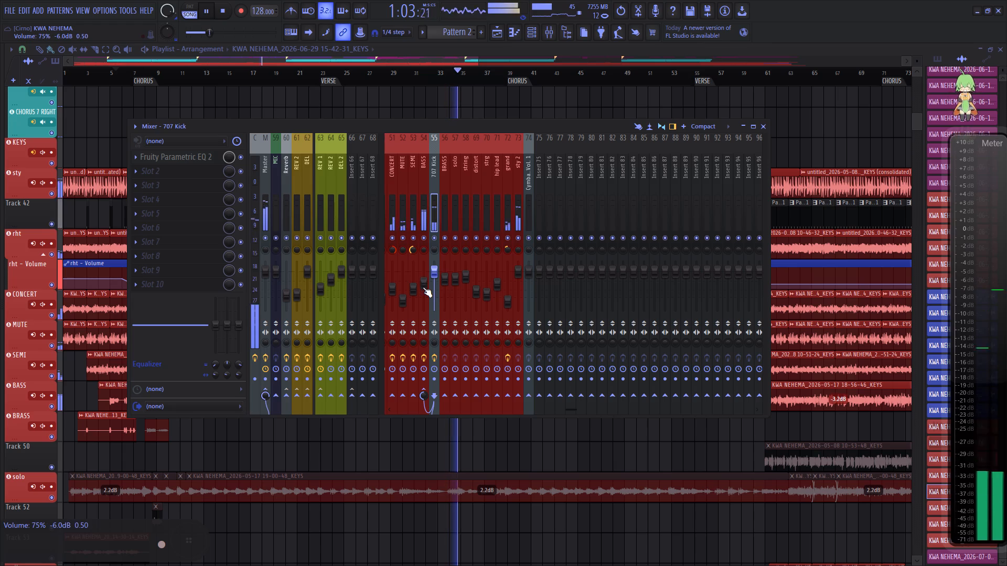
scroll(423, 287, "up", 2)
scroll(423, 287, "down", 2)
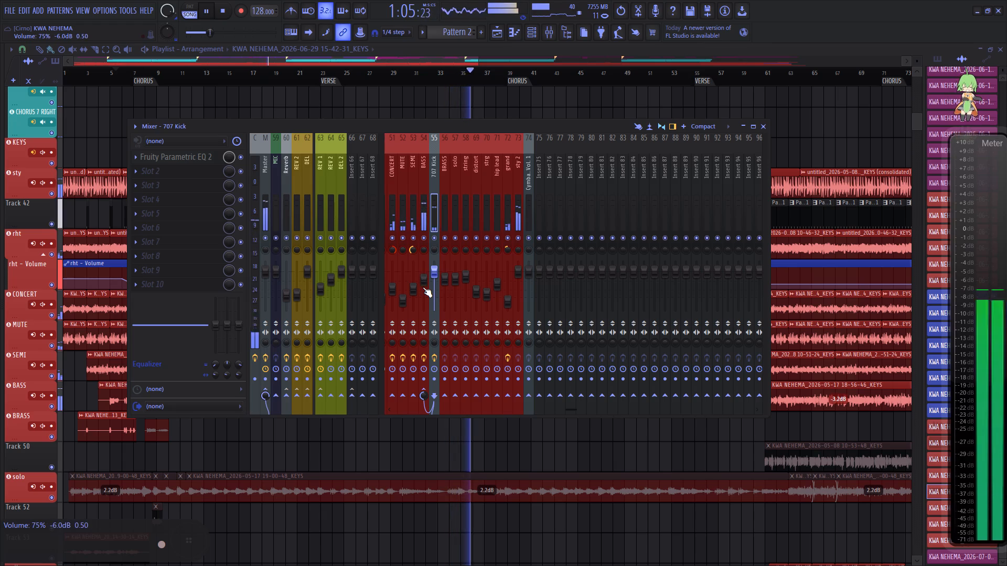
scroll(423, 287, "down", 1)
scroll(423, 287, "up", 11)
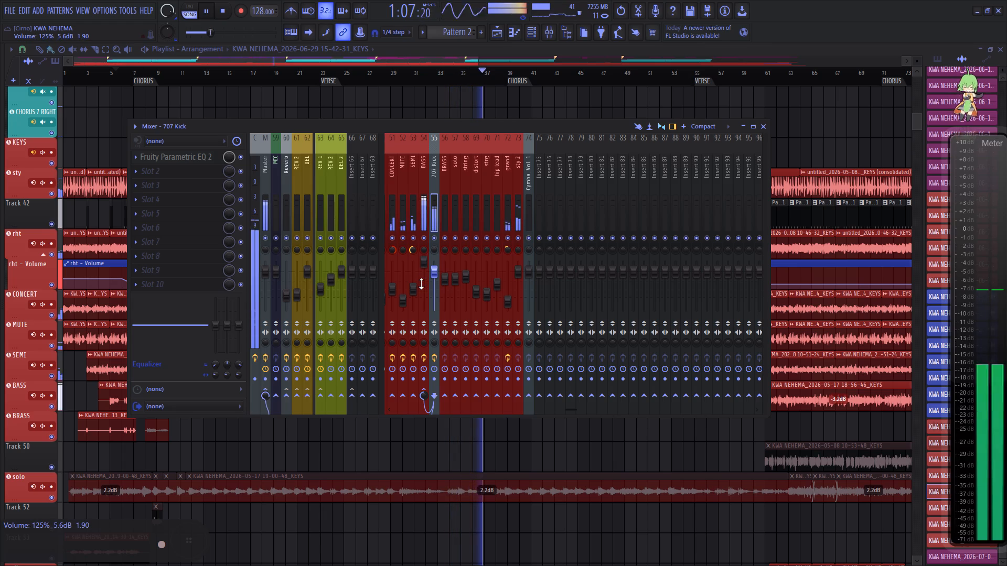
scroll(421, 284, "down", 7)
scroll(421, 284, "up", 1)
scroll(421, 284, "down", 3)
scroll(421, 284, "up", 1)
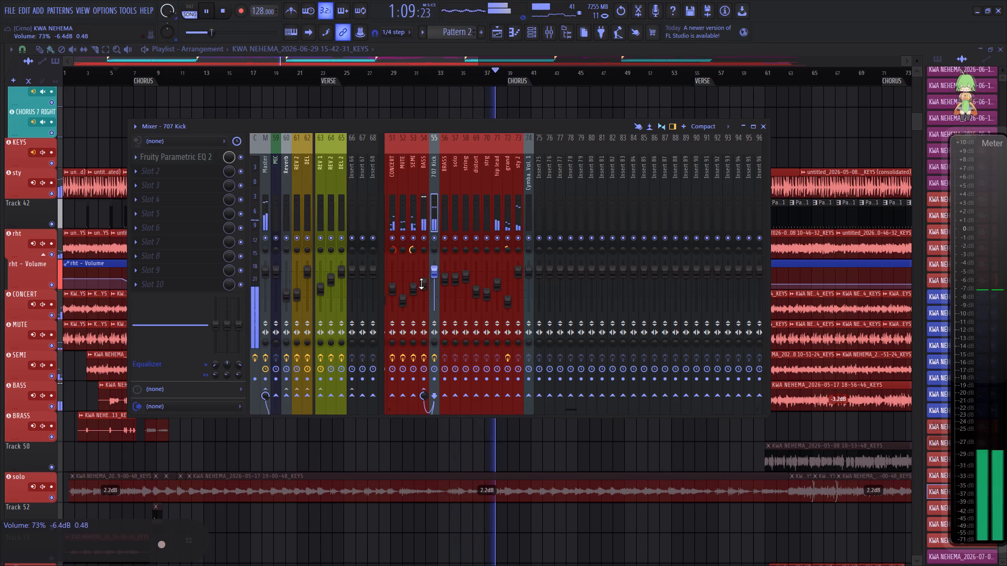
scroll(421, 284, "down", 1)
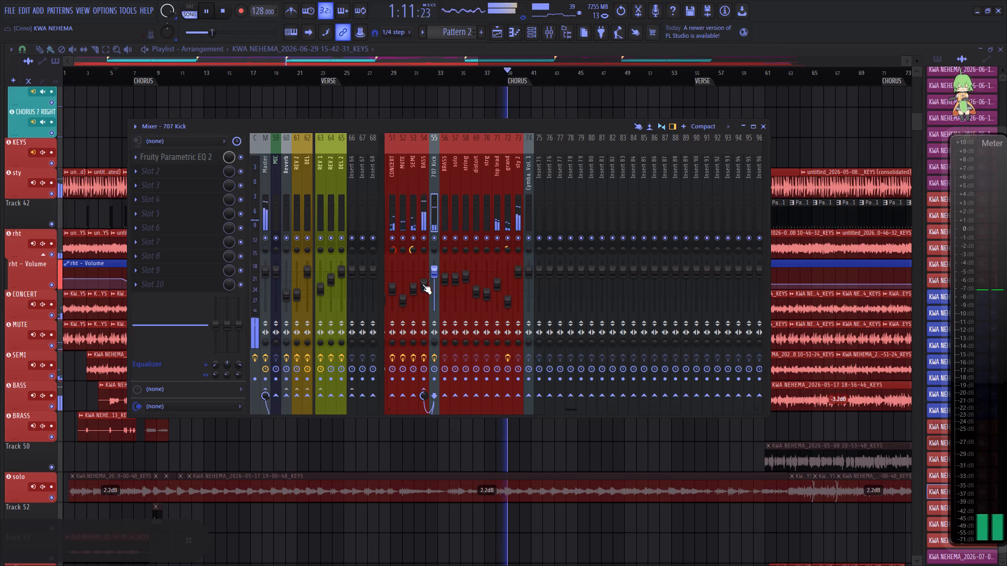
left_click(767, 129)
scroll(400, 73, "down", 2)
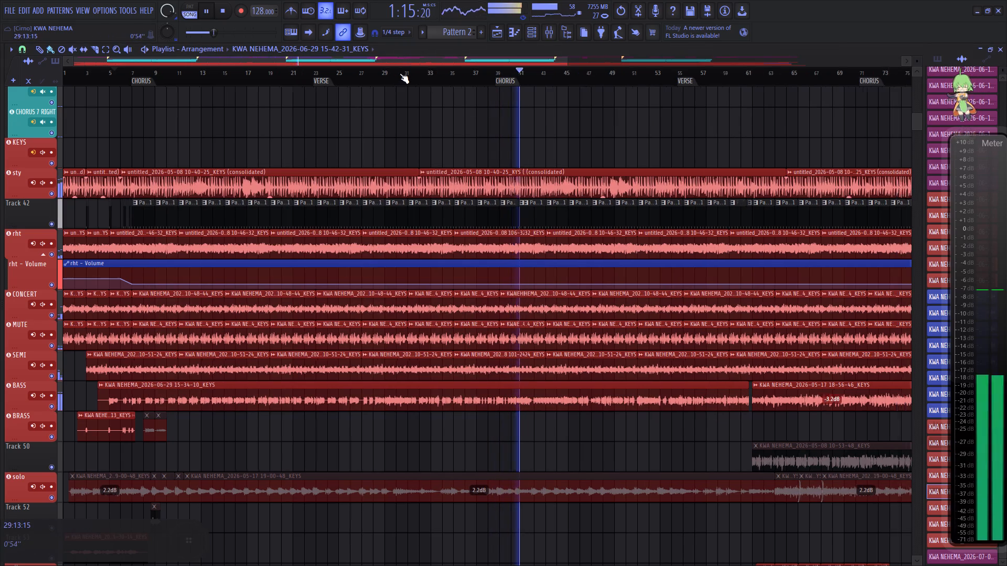
Review the mixer levels and instrument tracks along the arrangement, from the first choruses to the song's end, during playback.
left_click(552, 34)
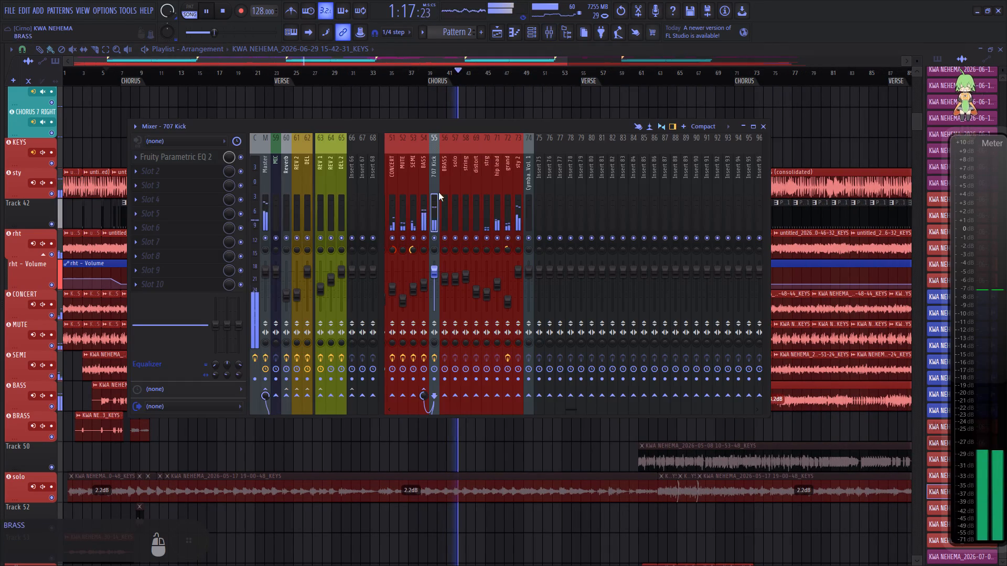
scroll(437, 197, "up", 1)
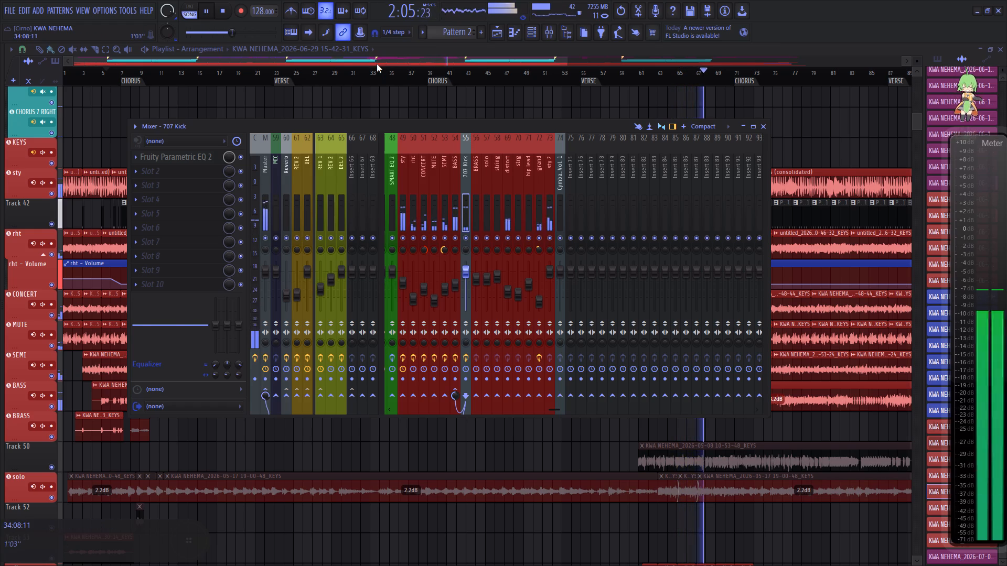
left_click_drag(377, 64, 398, 63)
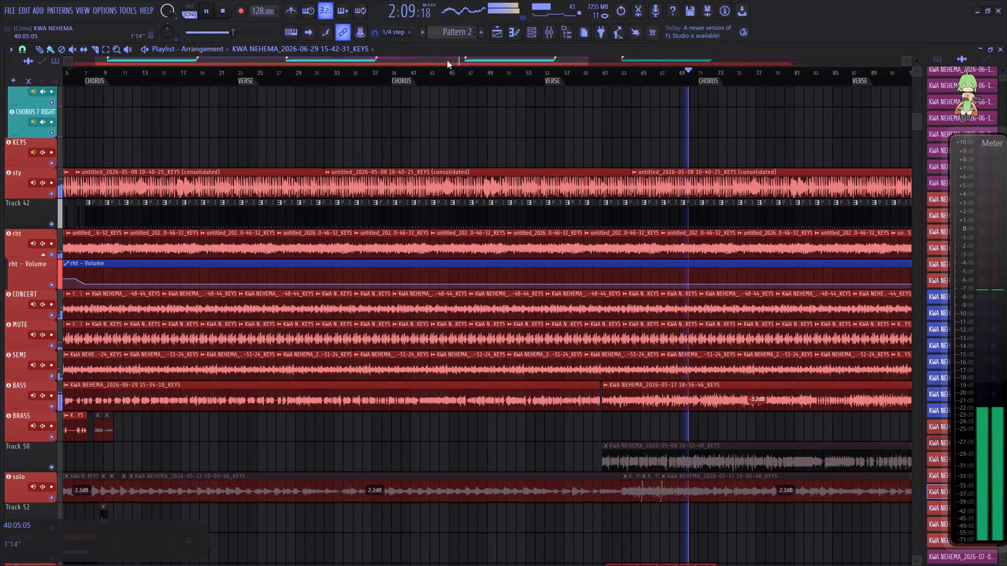
left_click_drag(449, 59, 491, 59)
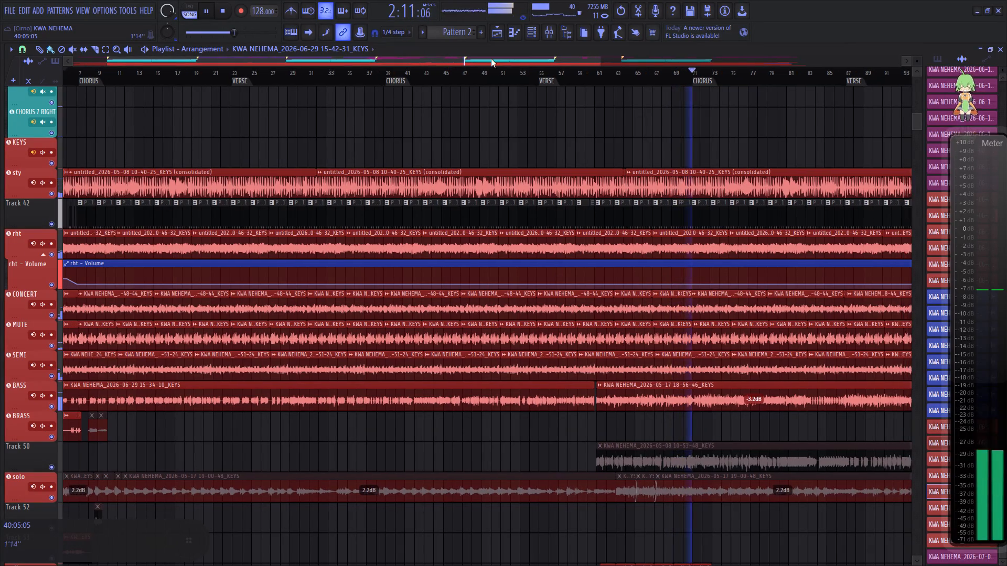
left_click_drag(491, 59, 599, 58)
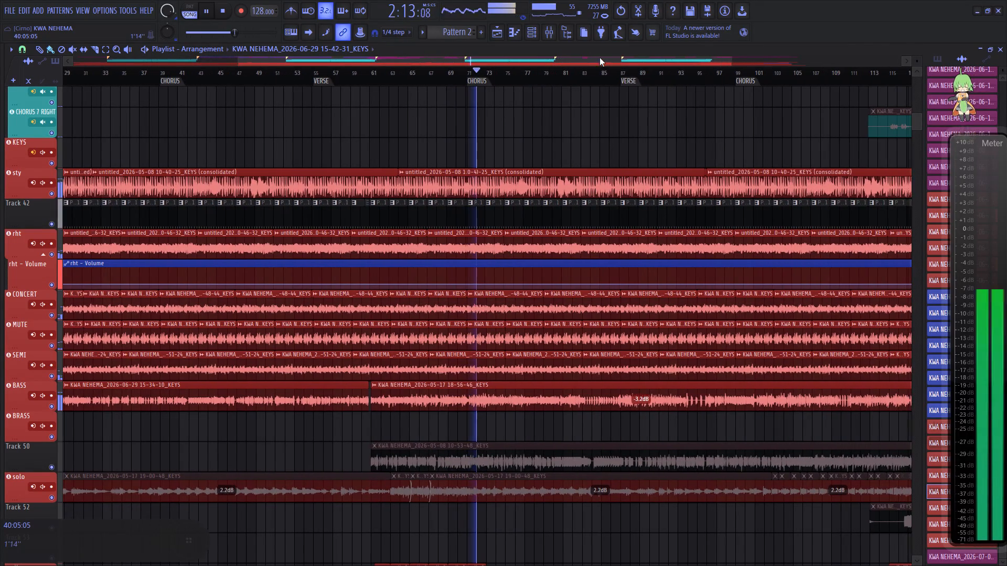
left_click_drag(599, 58, 634, 59)
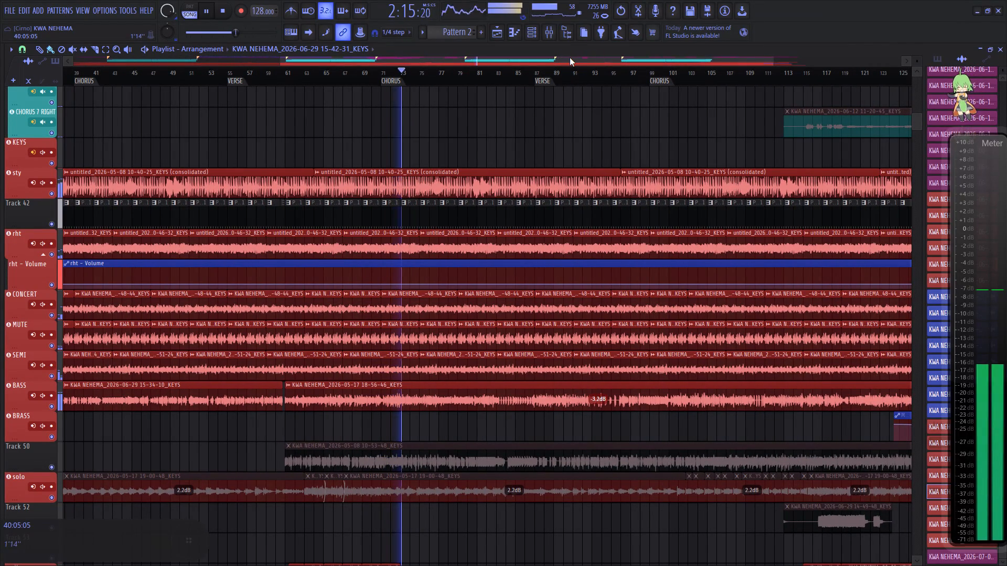
left_click_drag(570, 58, 587, 57)
left_click_drag(596, 59, 608, 57)
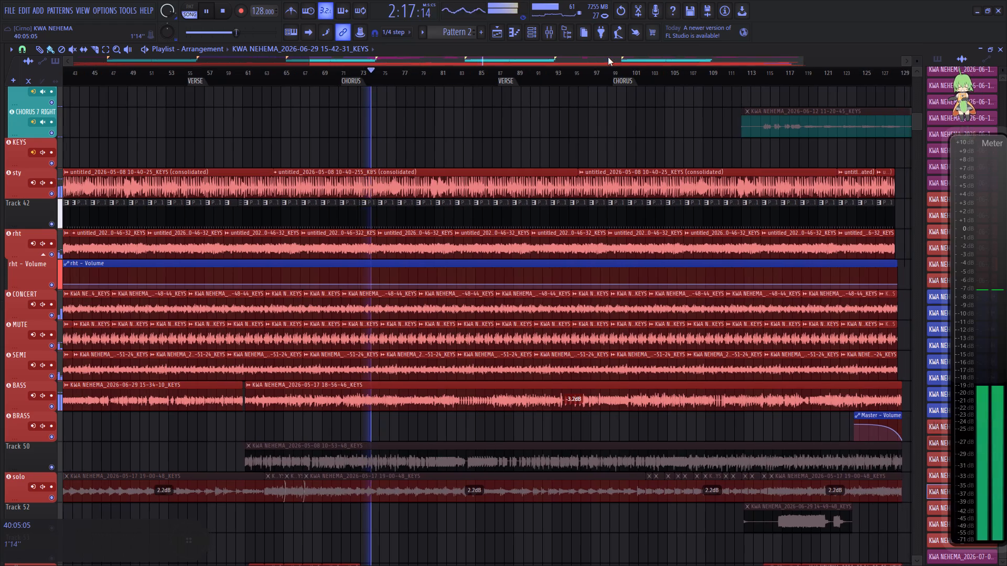
left_click_drag(608, 57, 616, 57)
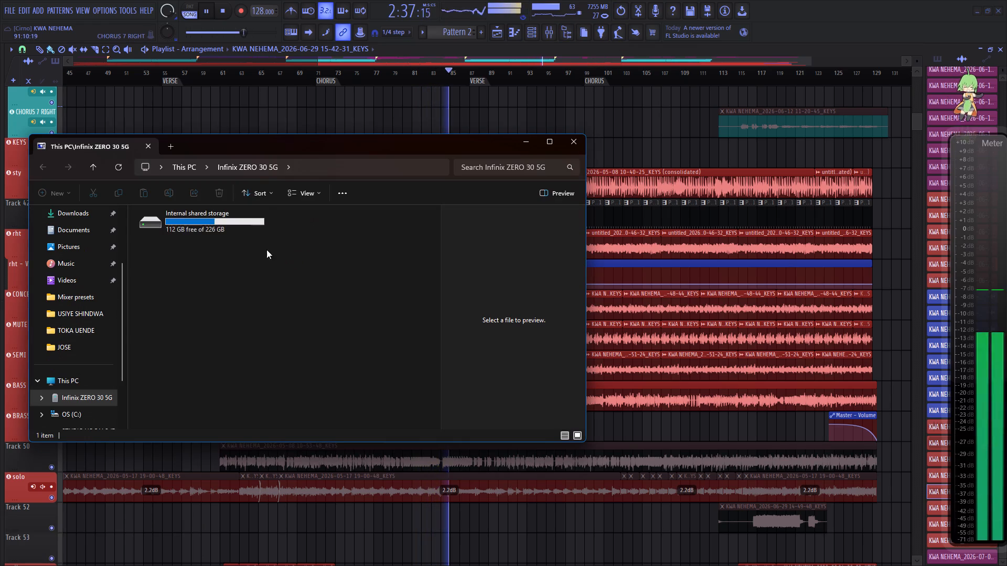
Open the WhatsApp Business Media folder under Android/media/com.whatsapp.w4b in the Infinix ZERO 30 5G's internal shared storage.
double_click(199, 216)
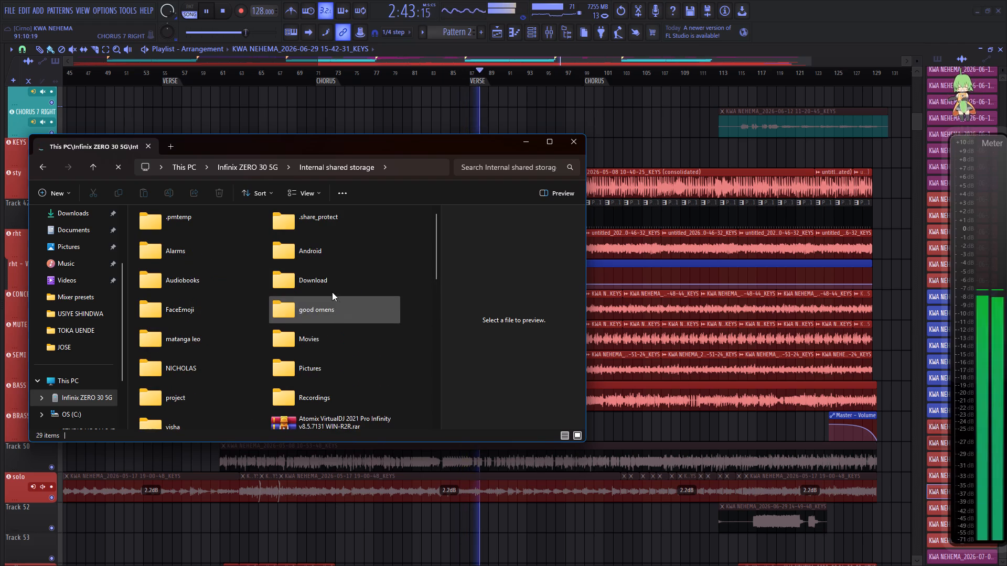
double_click(312, 288)
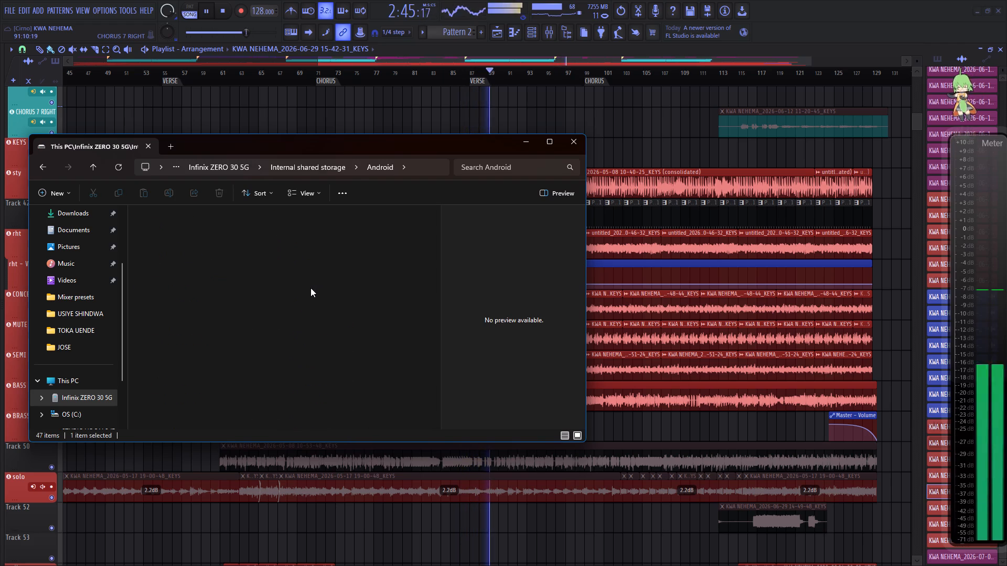
double_click(272, 230)
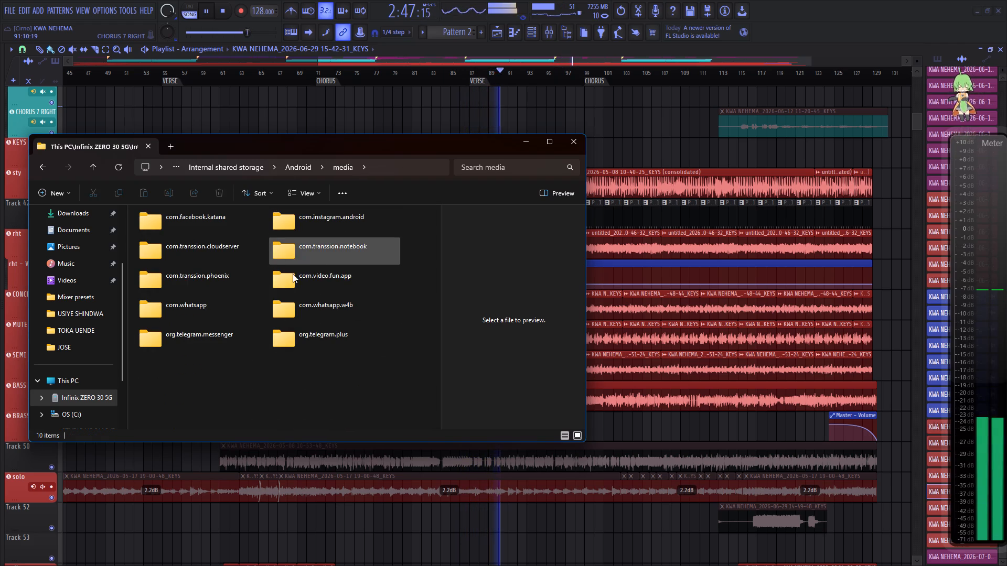
double_click(327, 310)
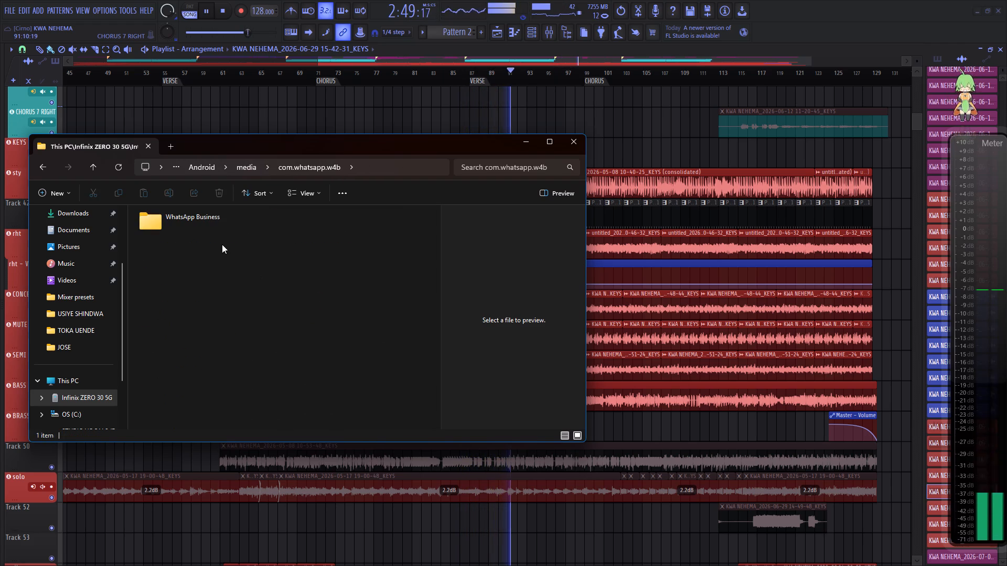
double_click(212, 226)
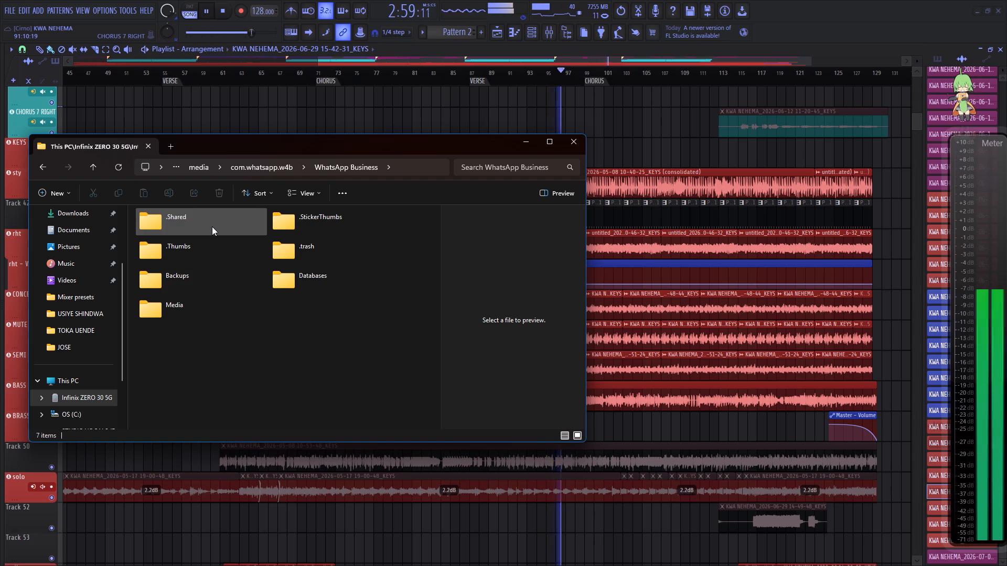
double_click(167, 302)
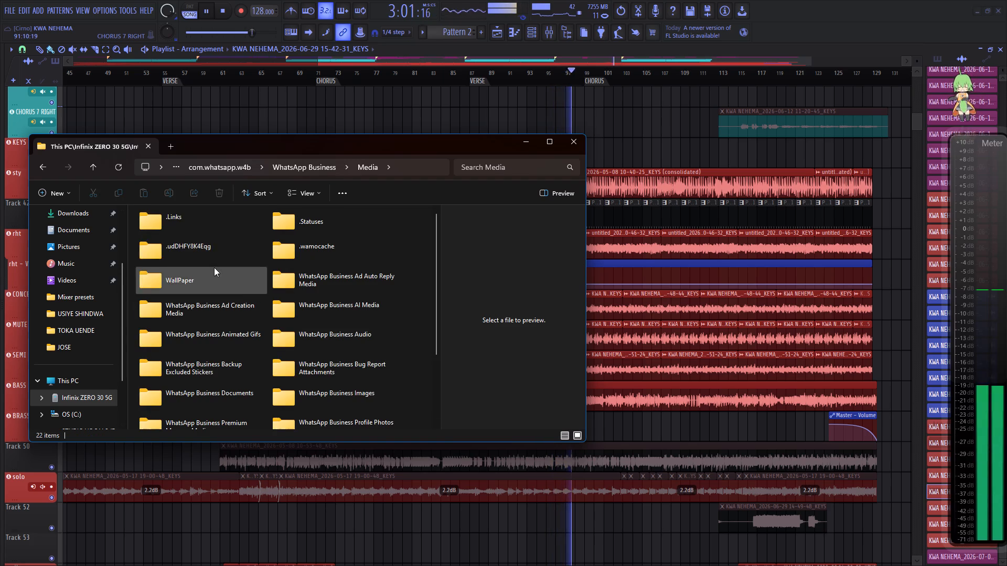
Look through the video files in the WhatsApp Business Video folder and return to the Media folder.
scroll(266, 406, "down", 1)
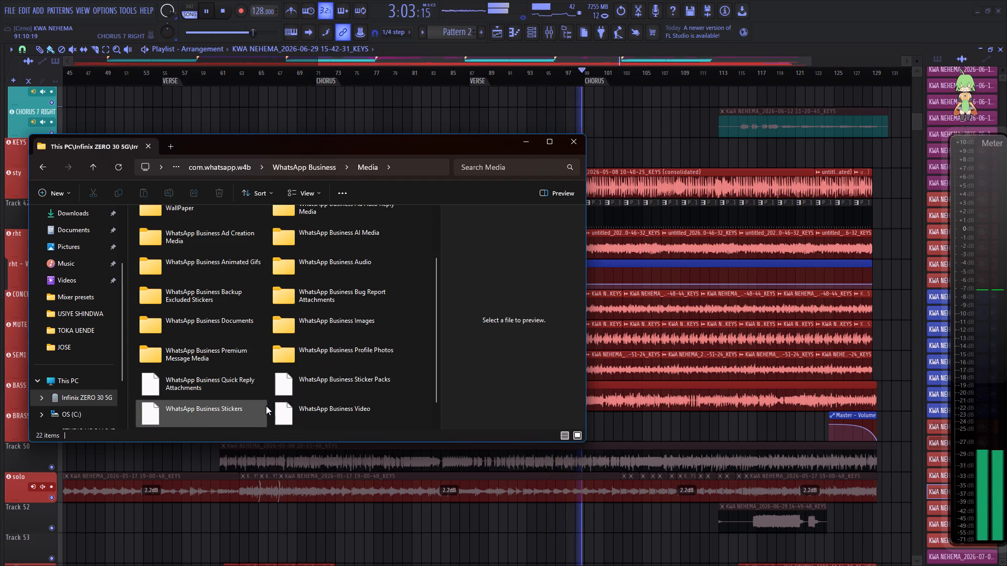
double_click(339, 411)
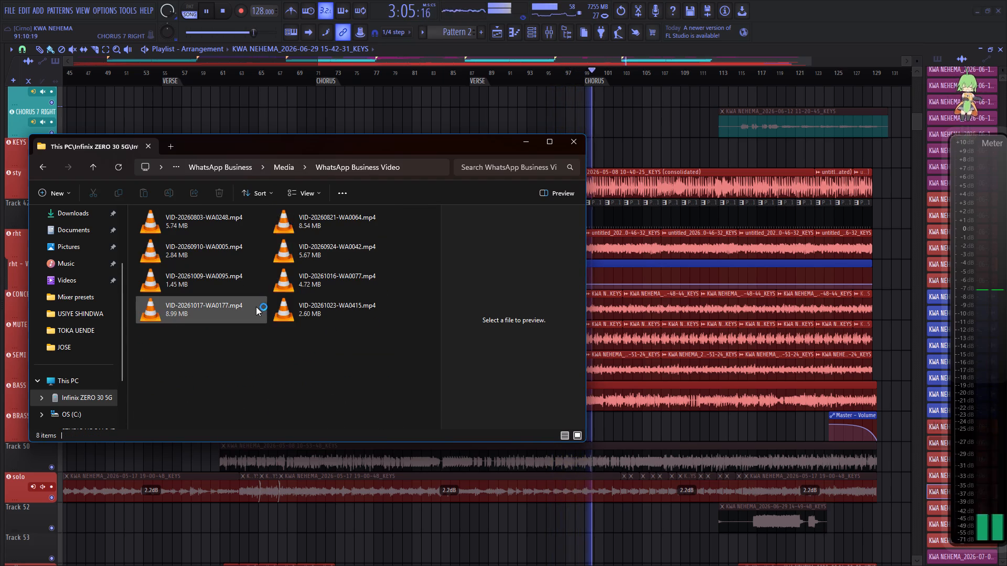
scroll(306, 363, "down", 16)
scroll(306, 363, "up", 1)
scroll(306, 363, "down", 9)
left_click(47, 166)
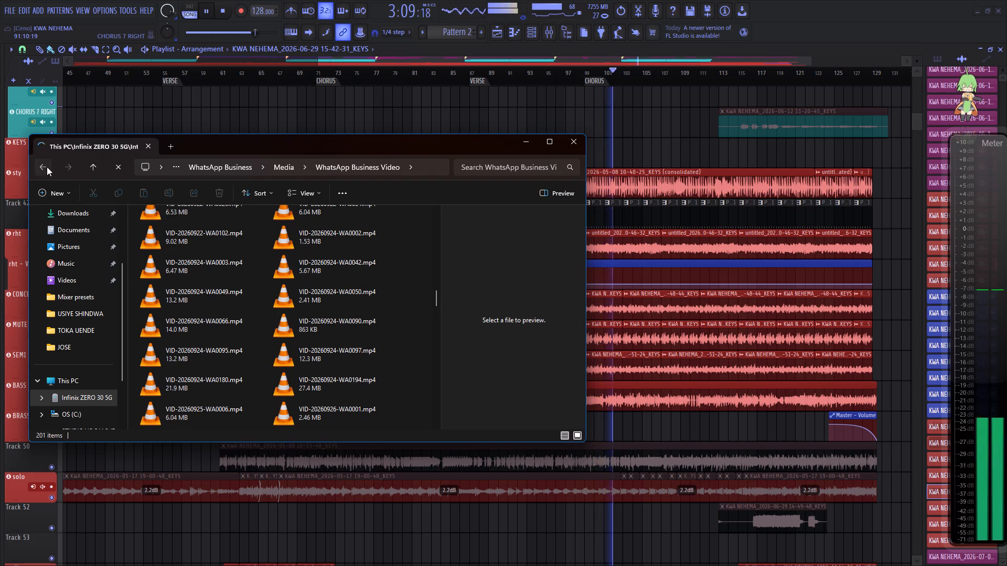
Copy WEMA.mp4 from the WhatsApp Business Documents folder to the computer's desktop.
double_click(243, 320)
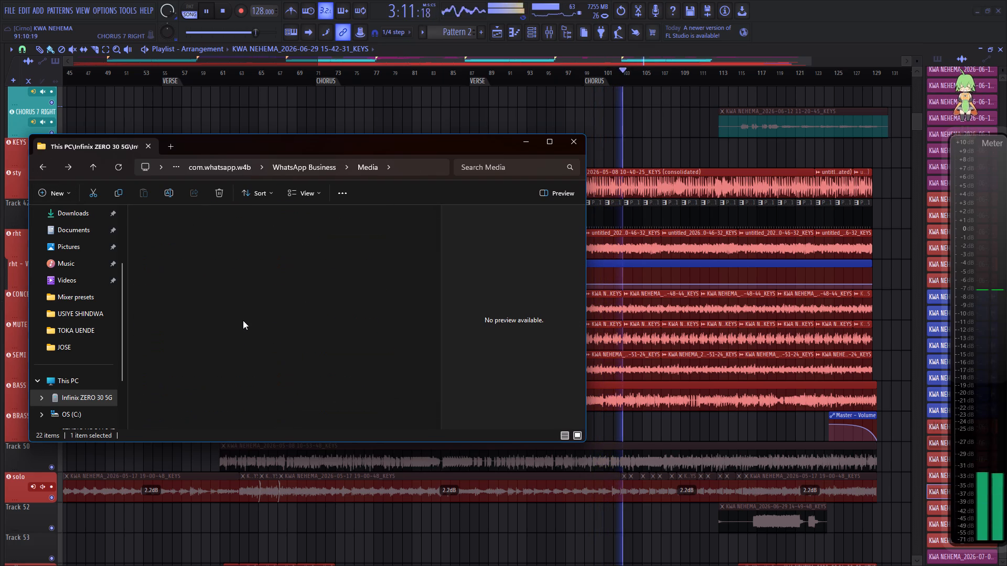
scroll(282, 330, "down", 12)
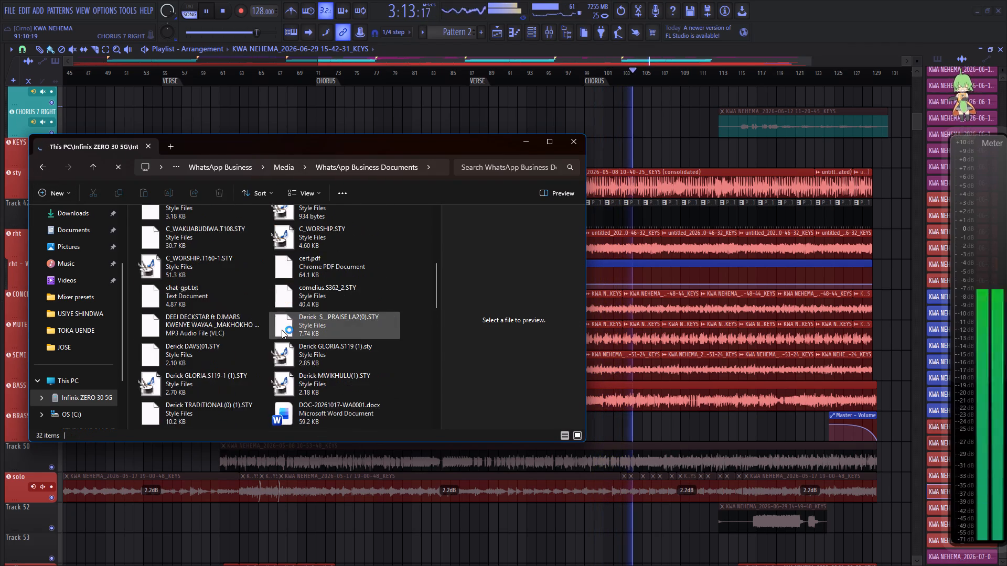
scroll(282, 330, "down", 6)
scroll(282, 330, "down", 19)
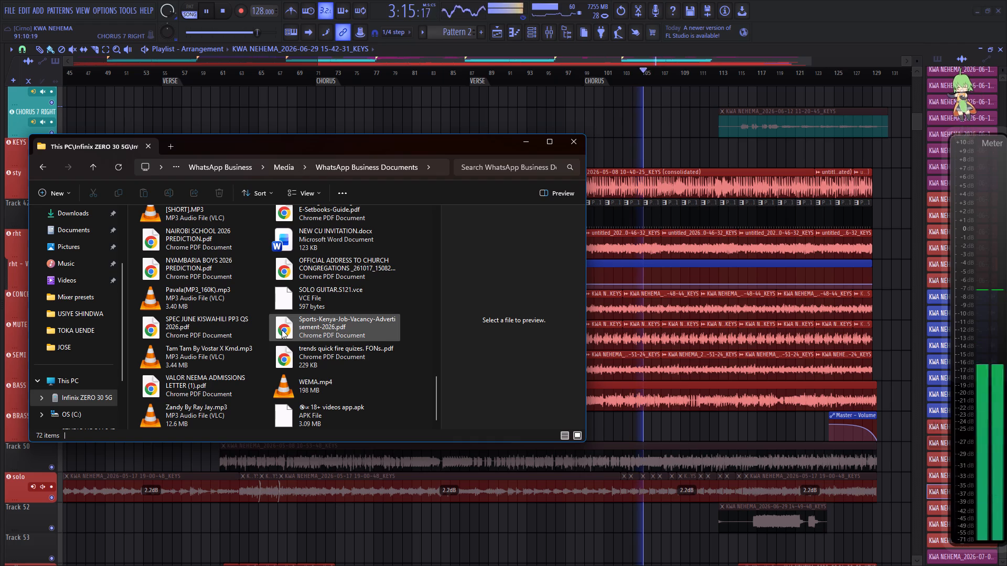
left_click(311, 383)
right_click(344, 389)
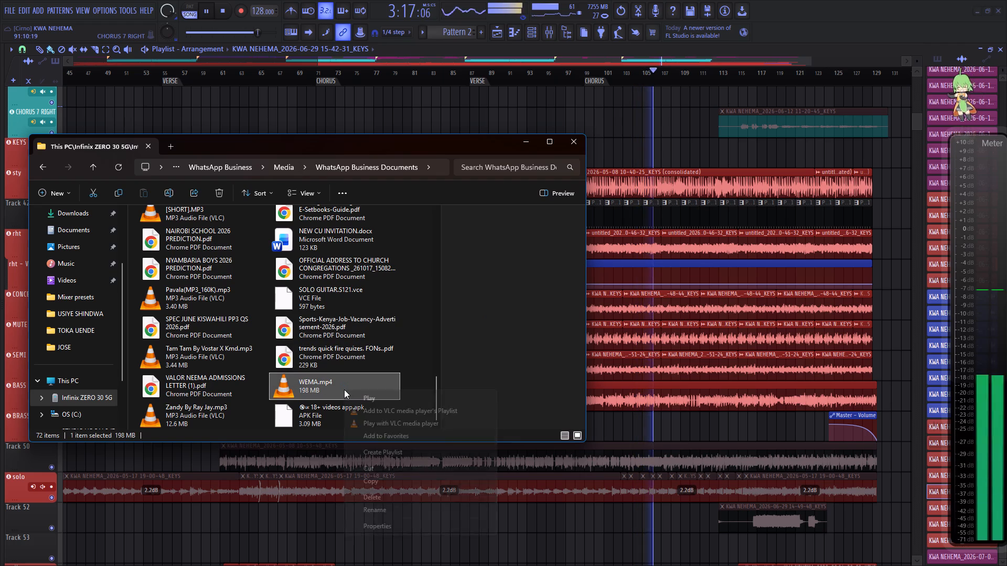
left_click(398, 482)
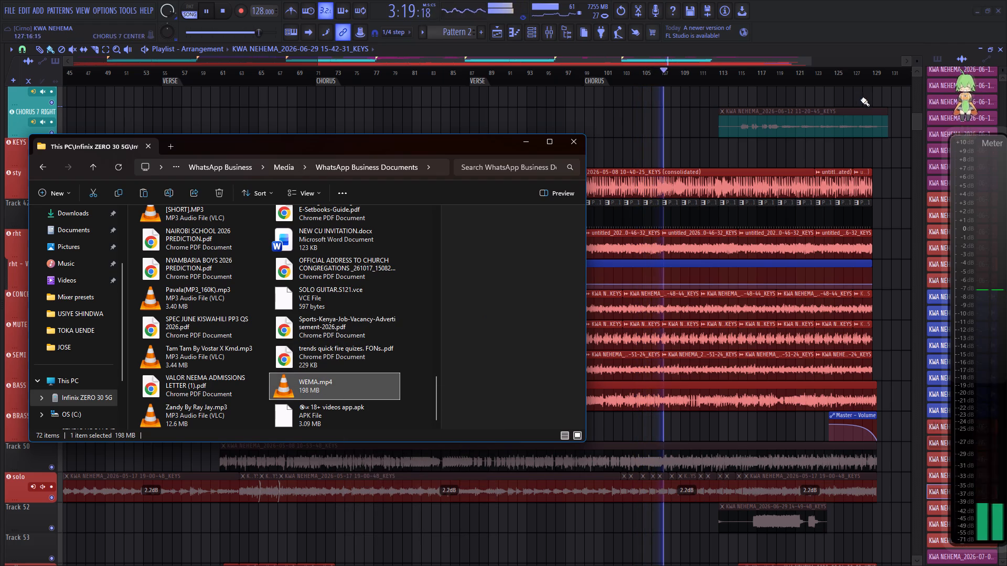
left_click(972, 12)
right_click(726, 60)
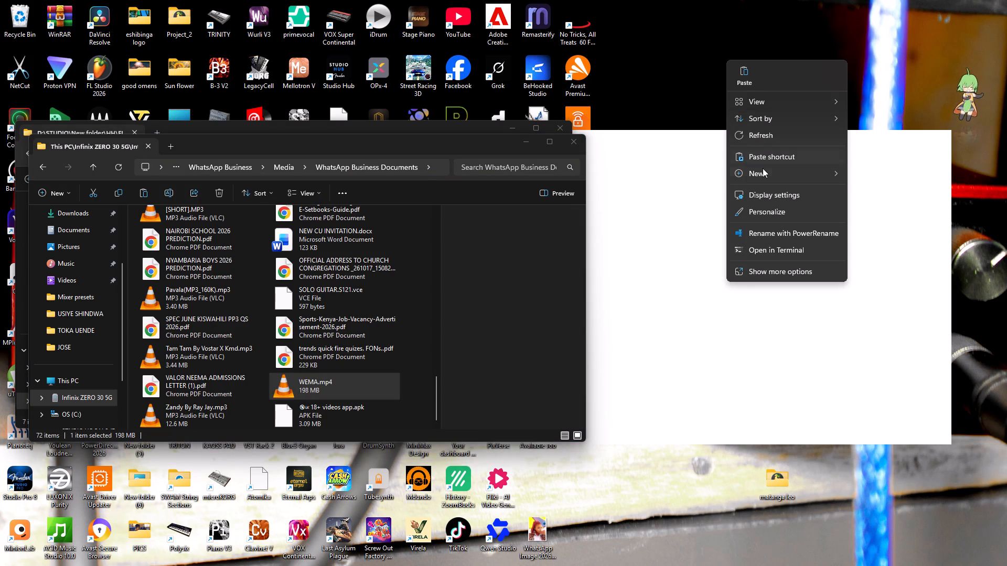
left_click(750, 71)
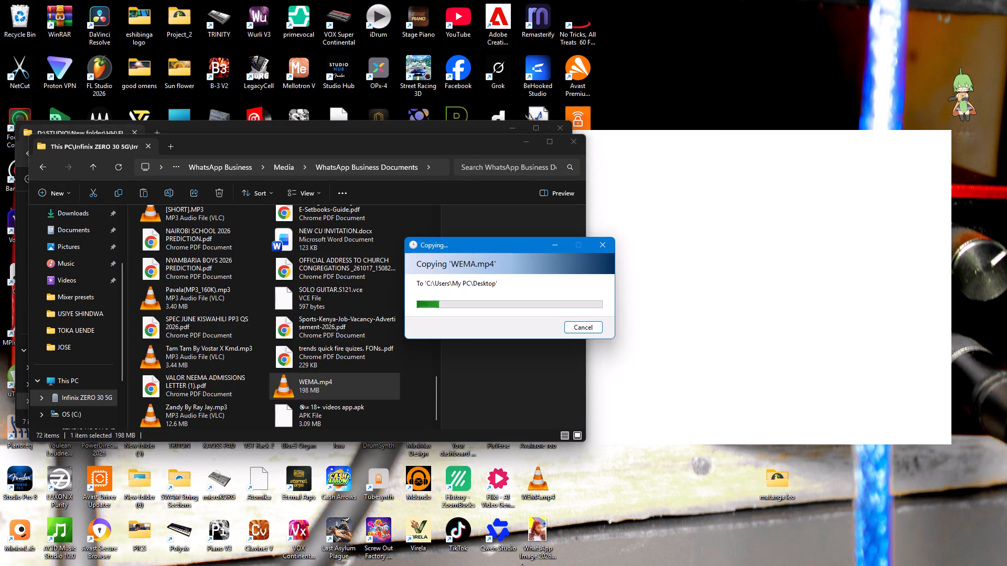
Switch back to FL Studio and move playback to just before the VERSE marker, around bar 54.
left_click(677, 556)
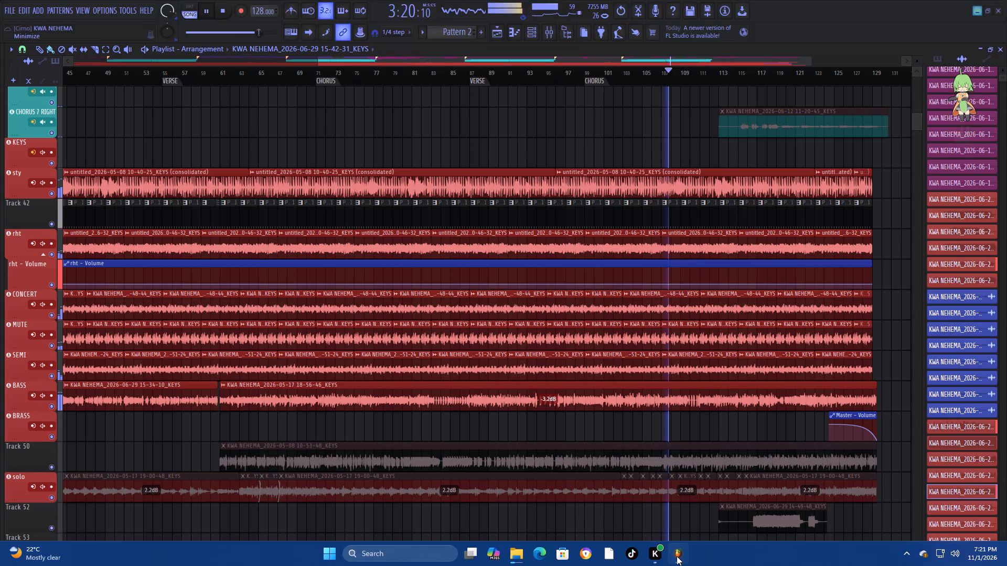
scroll(479, 368, "up", 20)
scroll(479, 368, "up", 19)
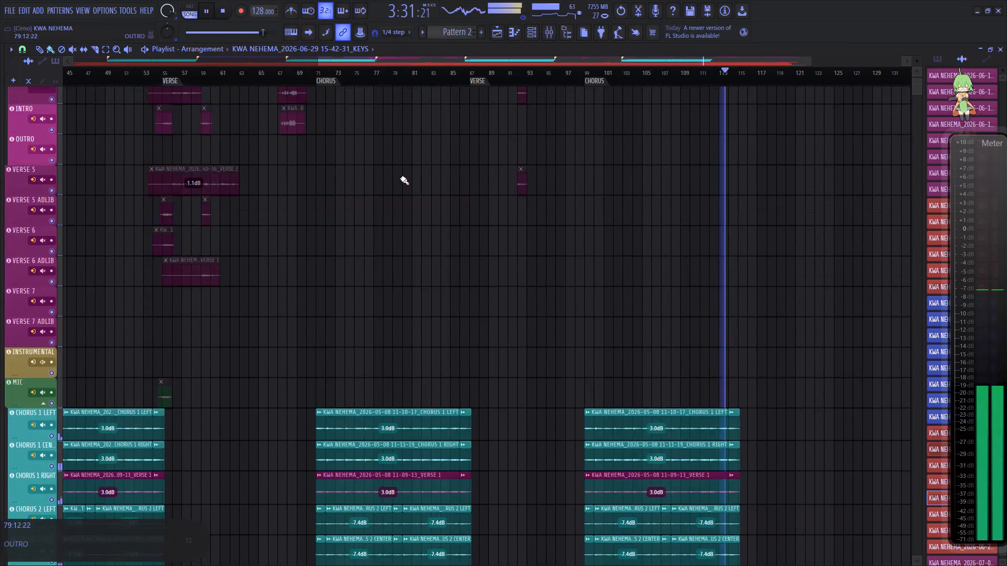
scroll(400, 178, "up", 20)
scroll(400, 178, "up", 4)
left_click(162, 78)
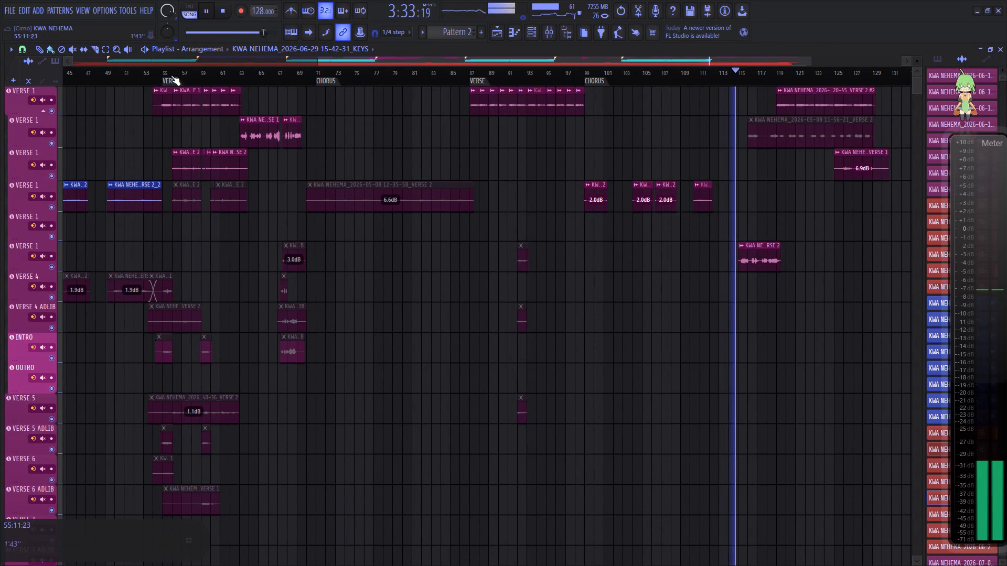
left_click(151, 73)
Open the mixer during playback of the verse.
left_click(544, 31)
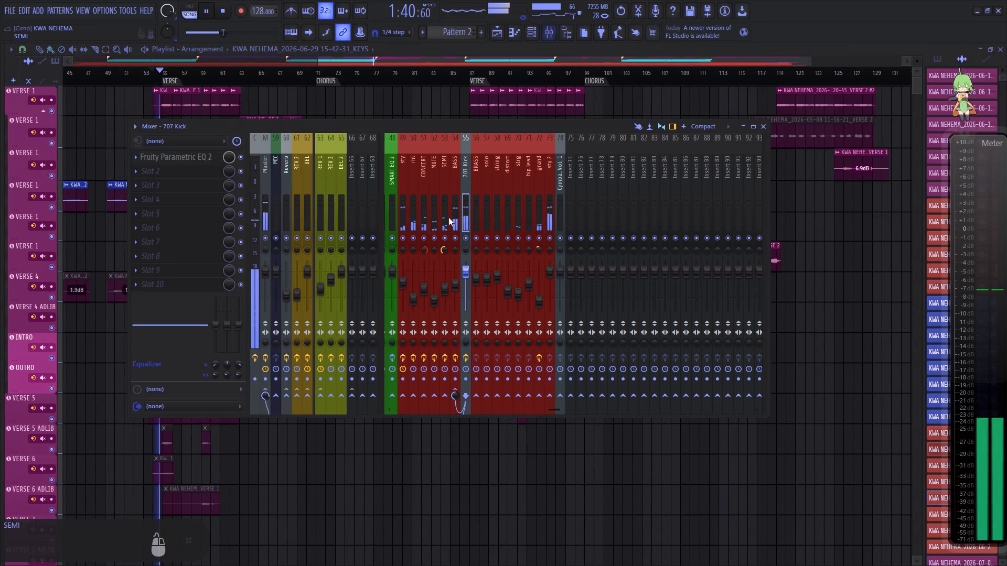
Solo the VERSE 1 vocal track in the mixer during playback.
right_click(555, 232)
right_click(555, 232)
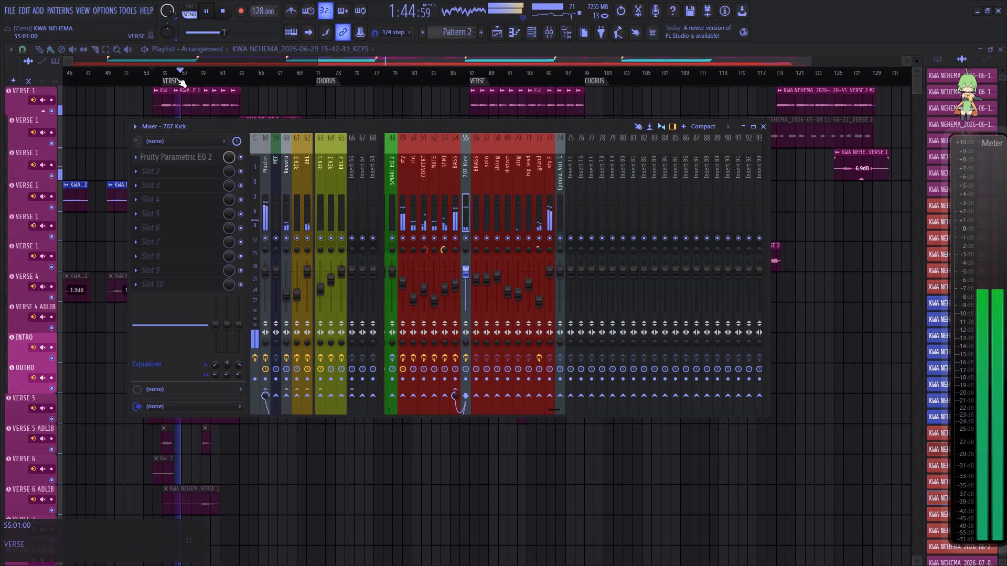
scroll(160, 72, "up", 5)
scroll(437, 190, "up", 13)
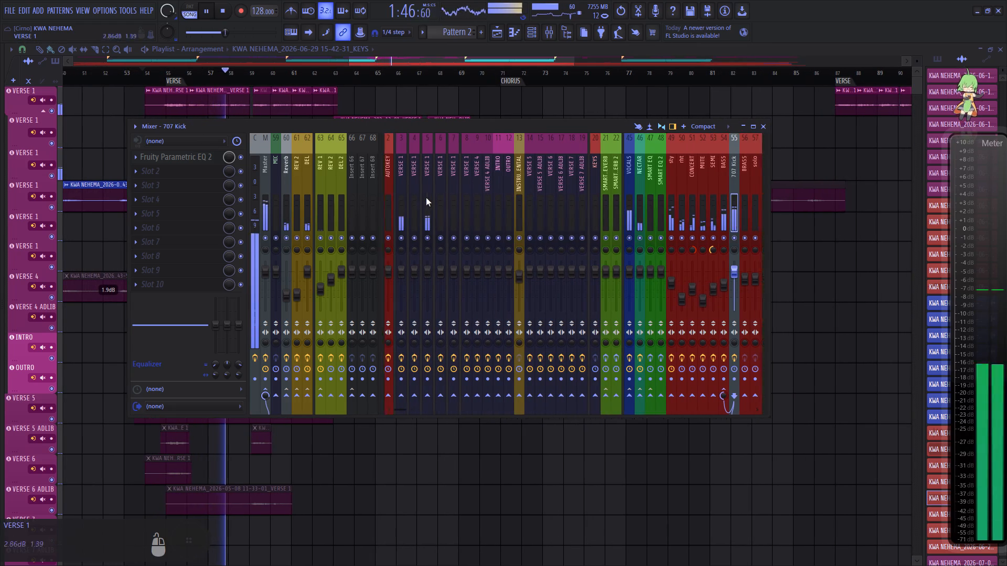
left_click(414, 203)
key("alt+s")
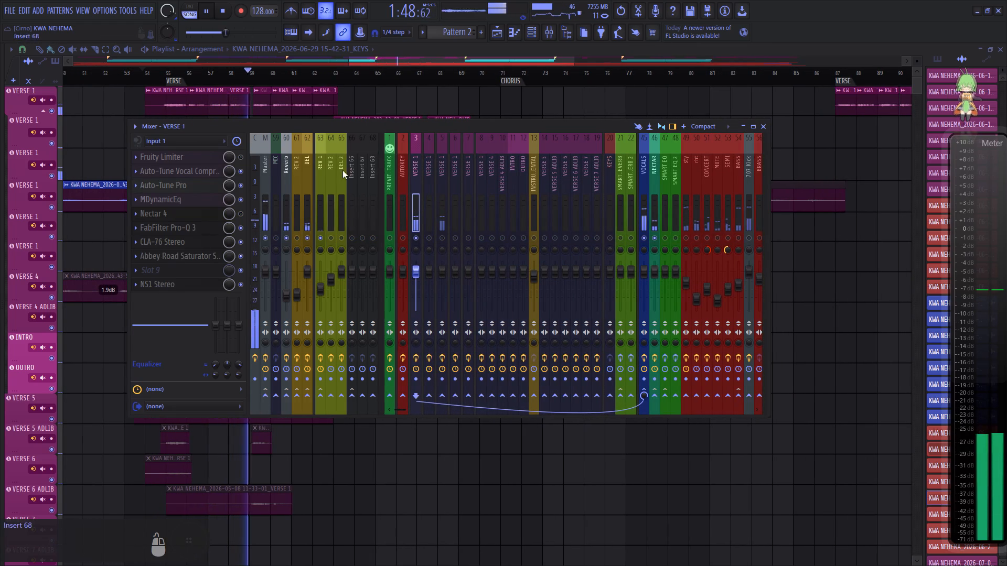
Enlarge the VERSE 1 playlist track and trim the start of its clip at bar 54 to just before the vocal near bar 55.
left_click_drag(377, 63, 275, 57)
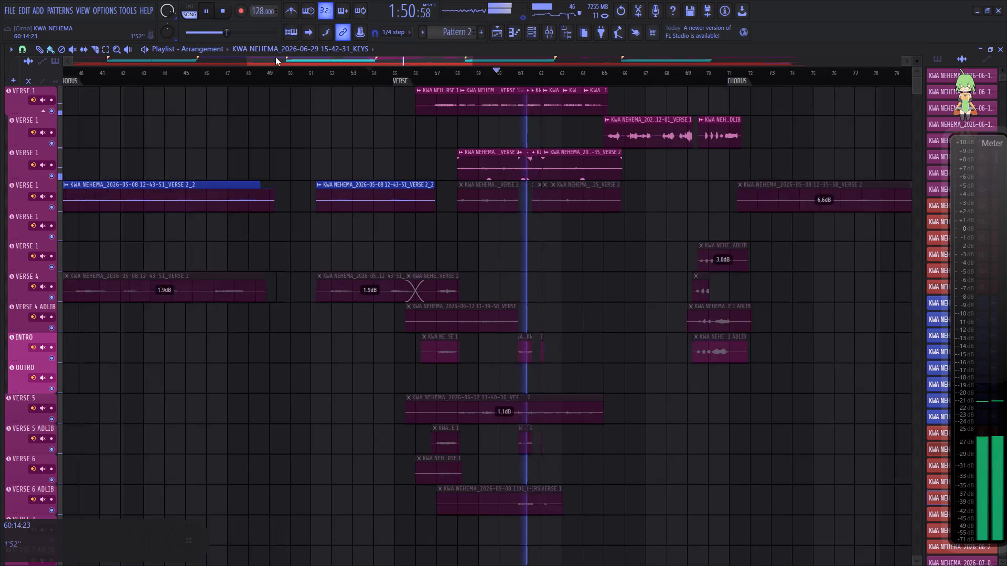
left_click_drag(275, 57, 329, 61)
scroll(331, 82, "up", 7)
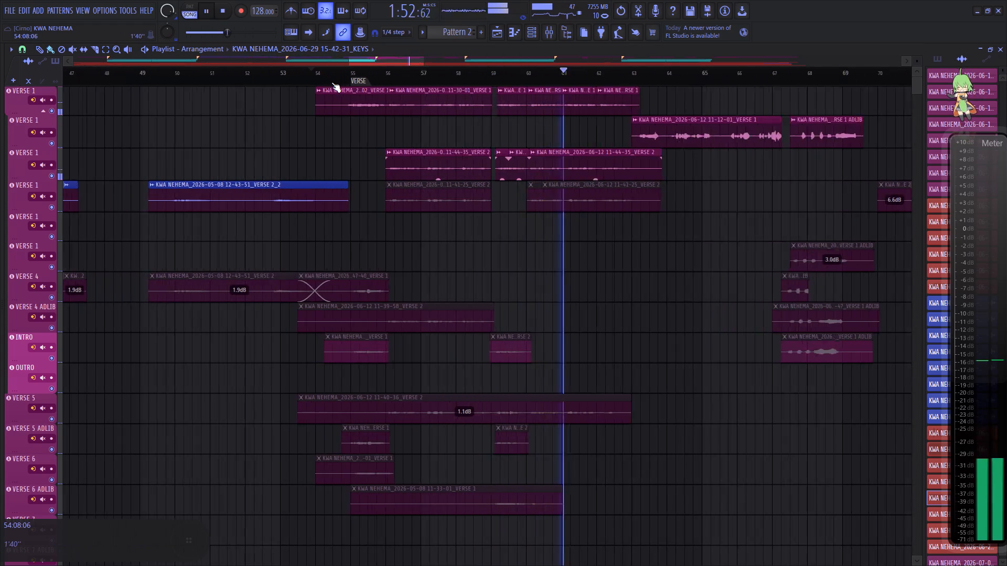
scroll(331, 82, "up", 3)
left_click_drag(34, 112, 37, 157)
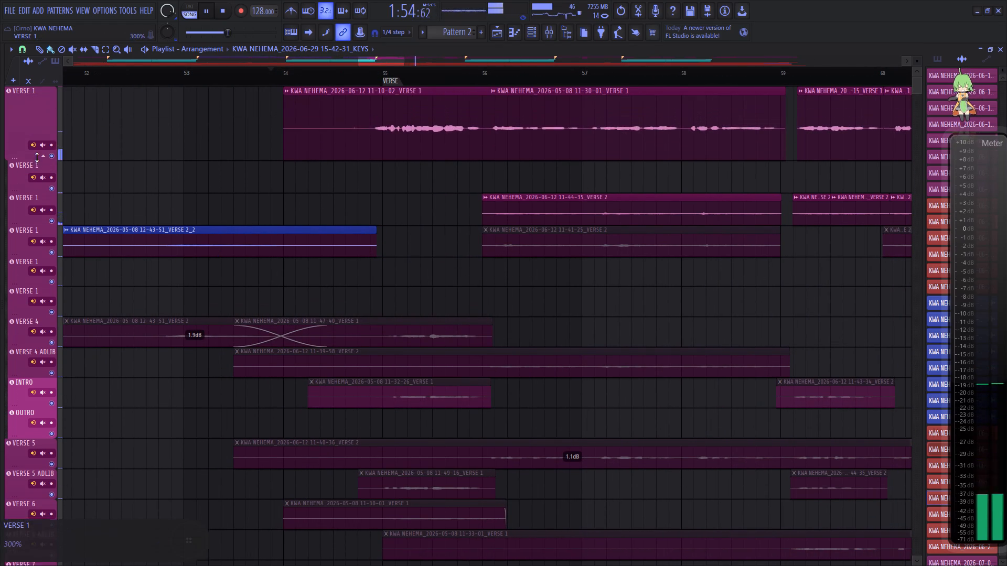
left_click_drag(37, 157, 37, 166)
left_click(339, 74)
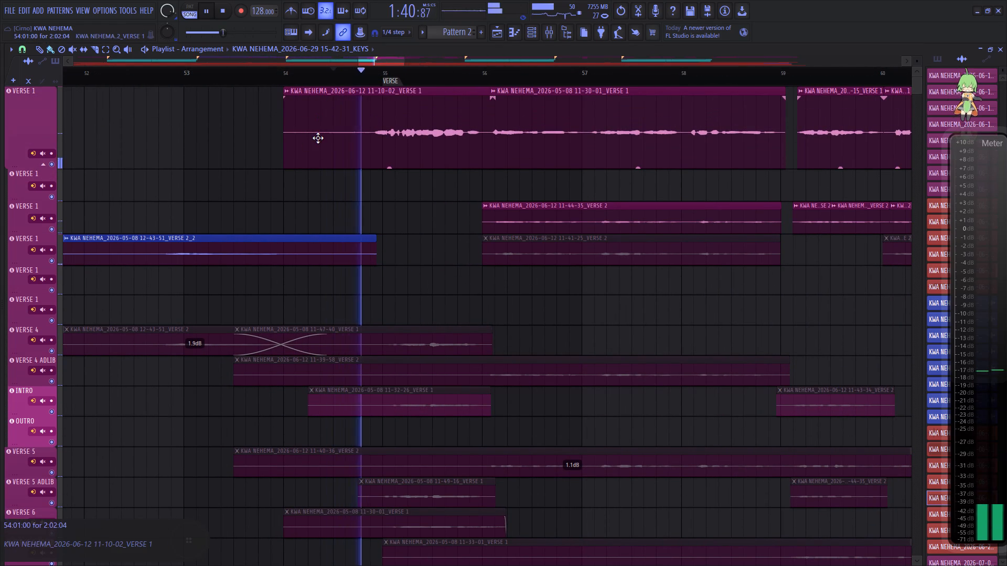
left_click_drag(285, 156, 373, 159)
key("space")
scroll(380, 80, "down", 20)
scroll(380, 80, "up", 1)
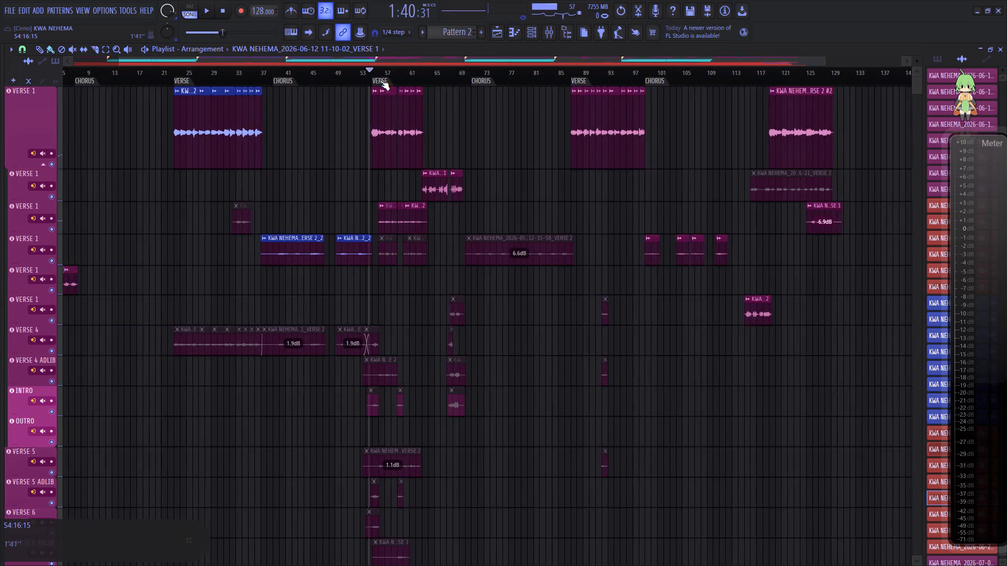
Listen through the soloed VERSE 1 vocal clips of the first verse, from bar 23 towards the chorus.
left_click(158, 78)
key("space")
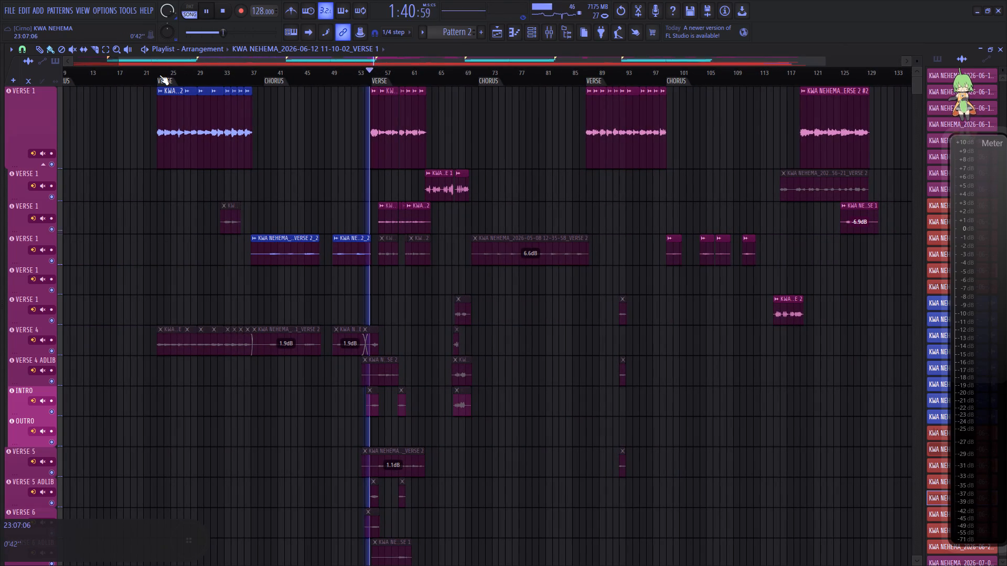
left_click(159, 74)
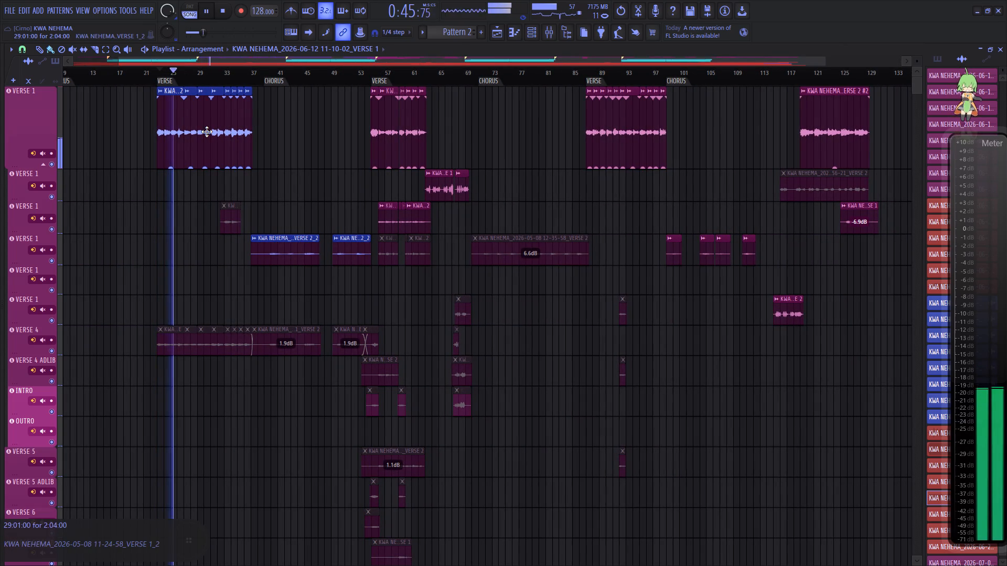
scroll(180, 79, "up", 12)
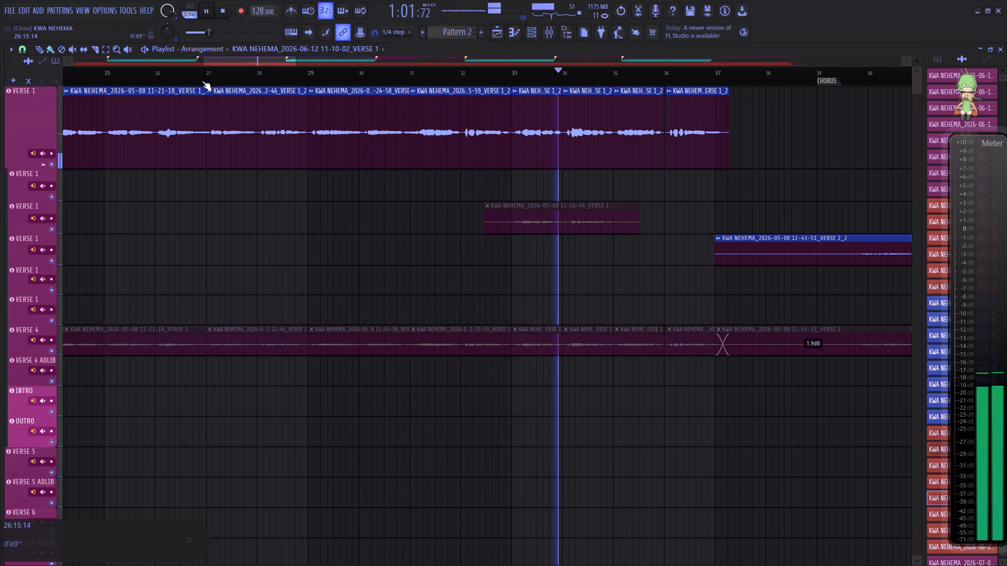
left_click_drag(264, 60, 338, 64)
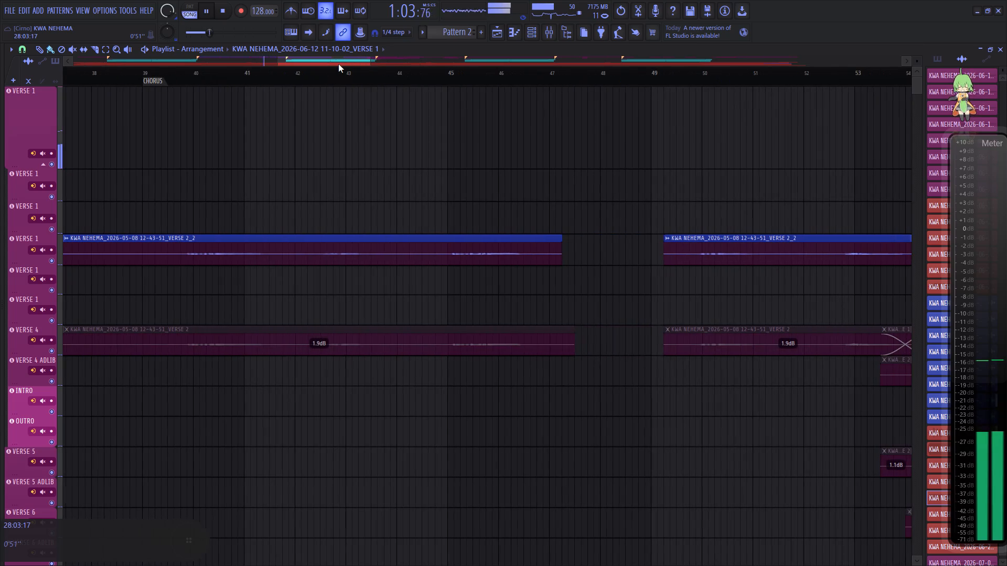
left_click_drag(338, 64, 314, 70)
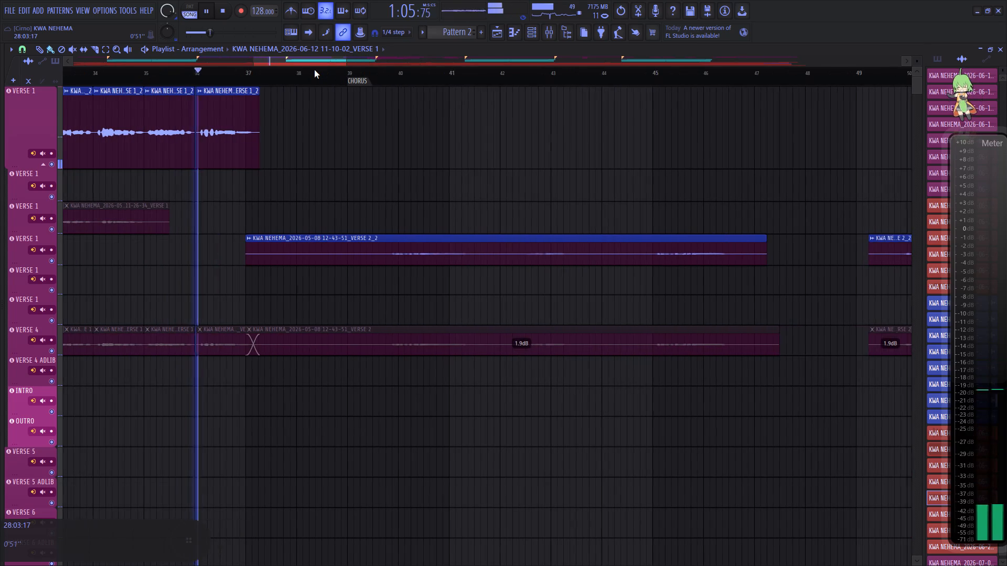
left_click_drag(314, 70, 243, 79)
Enlarge the VERSE 1 track further and ready the Slice tool with playlist snapping set to (none).
left_click(191, 77)
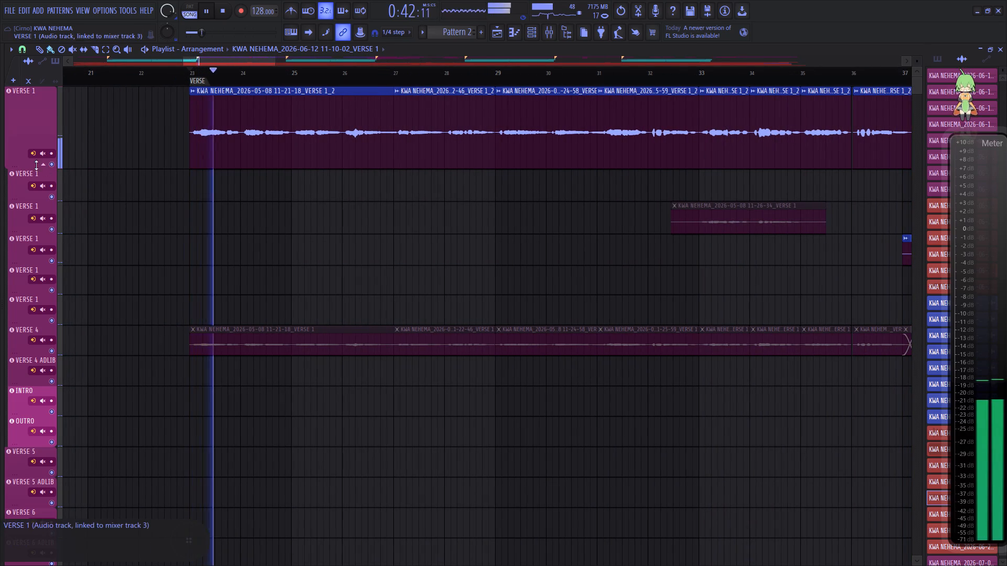
left_click_drag(33, 165, 20, 393)
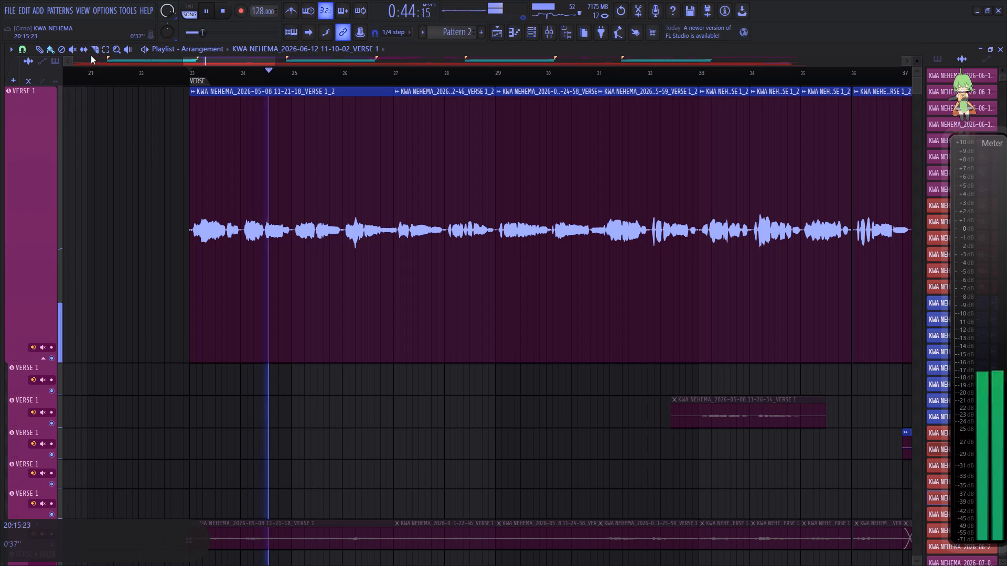
left_click(93, 48)
left_click(17, 49)
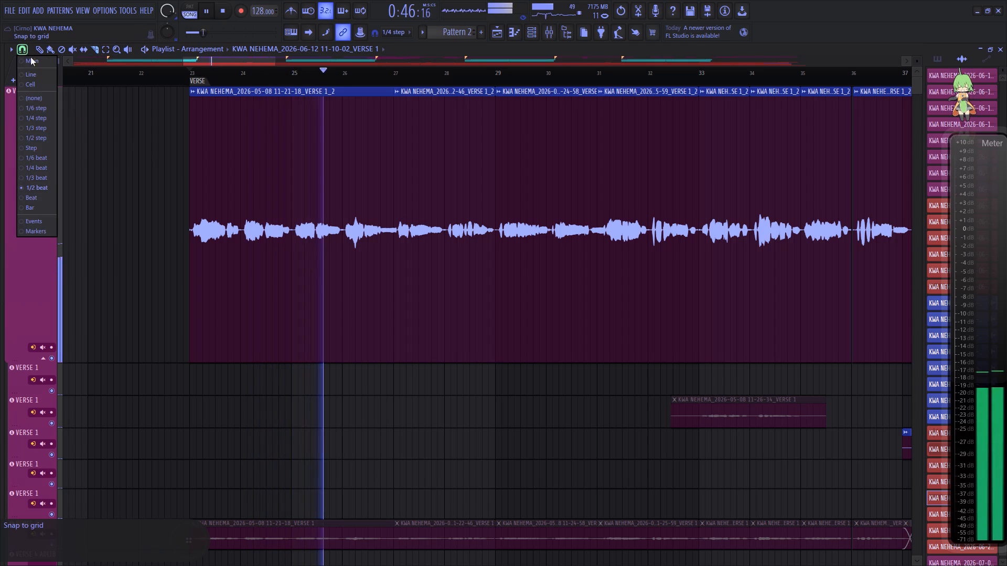
left_click(42, 95)
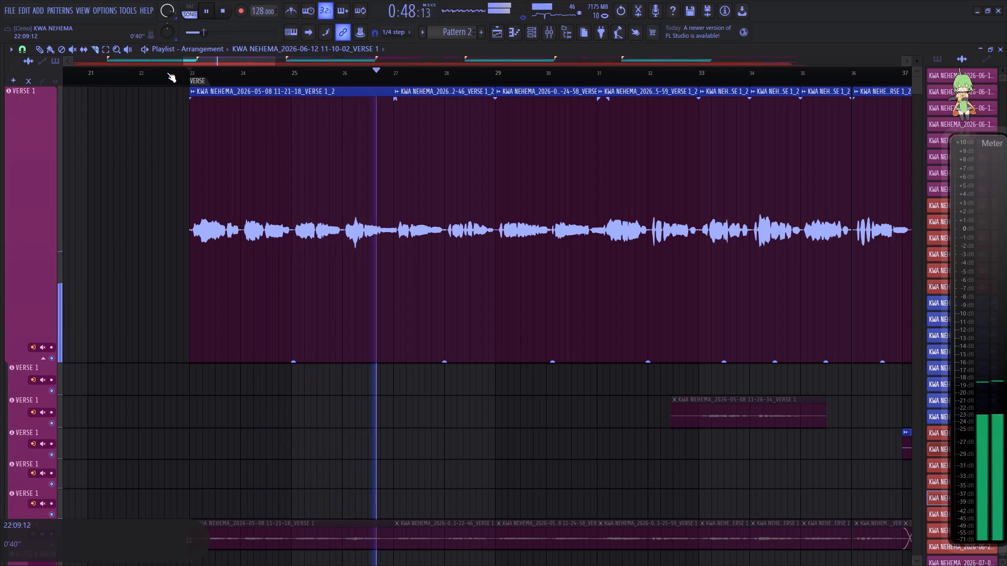
Slice off the silent lead-in before the vocal in the first verse's opening VERSE 1 clip at bar 23.
left_click(185, 80)
scroll(199, 75, "up", 14)
key("space")
key("space")
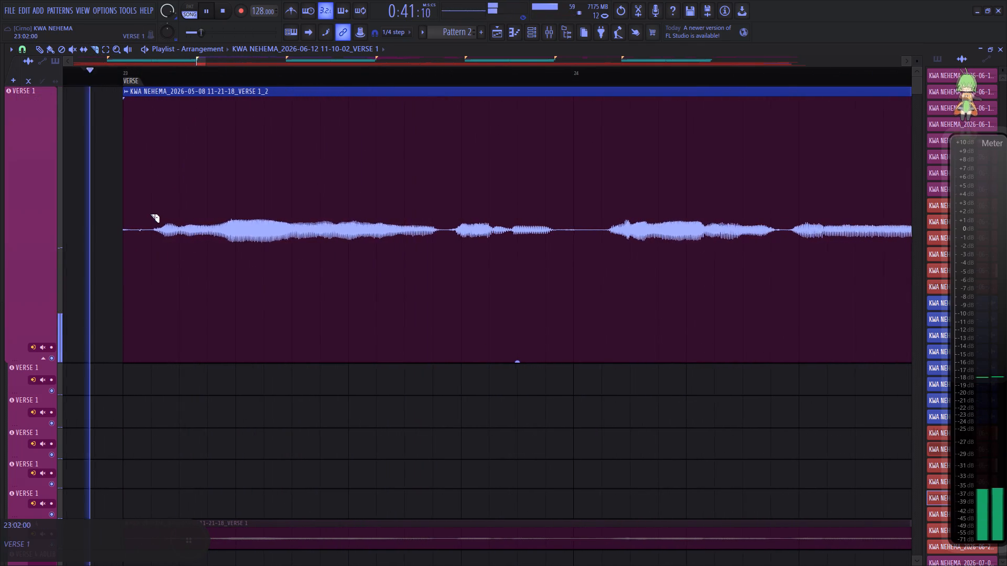
right_click(146, 216)
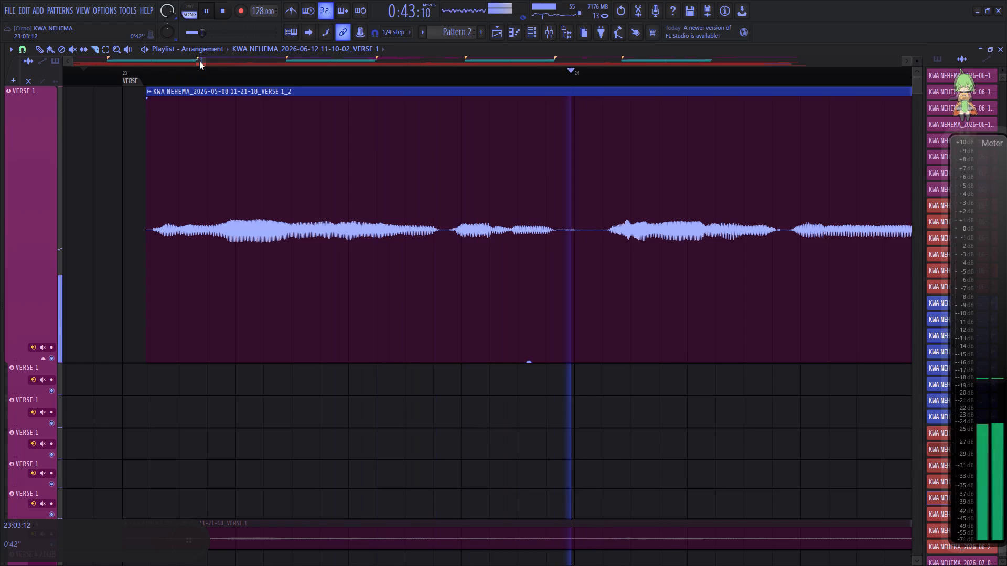
Compare the first verse in the full mix with the VERSE 1 track soloed.
left_click_drag(199, 61, 205, 60)
left_click(549, 34)
key("space")
key("space")
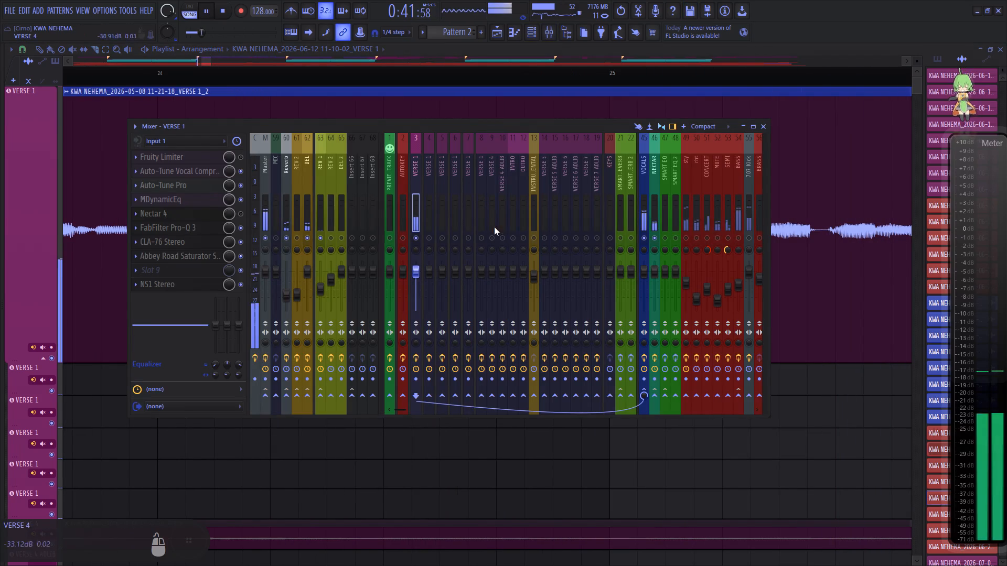
right_click(494, 235)
right_click(494, 235)
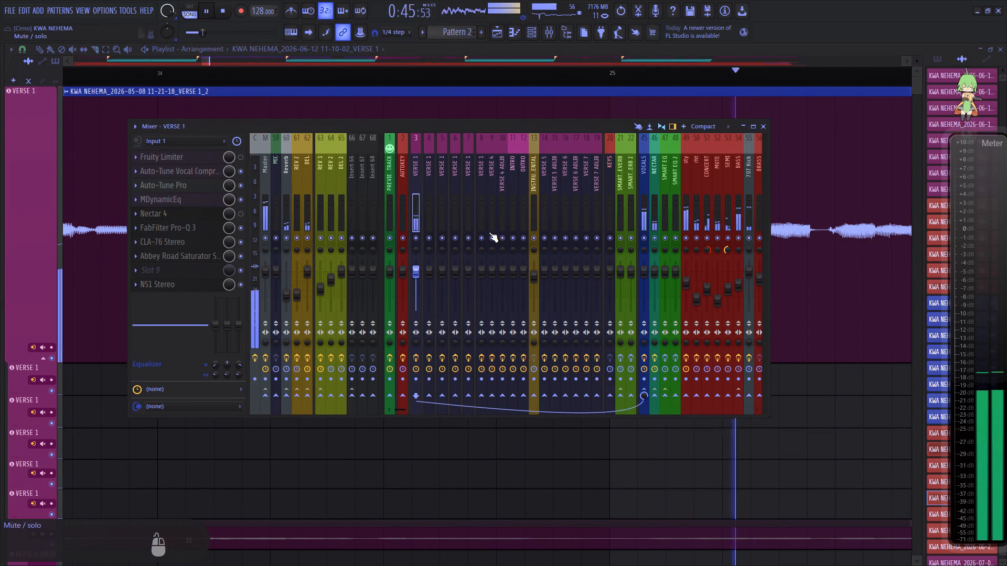
left_click(420, 209)
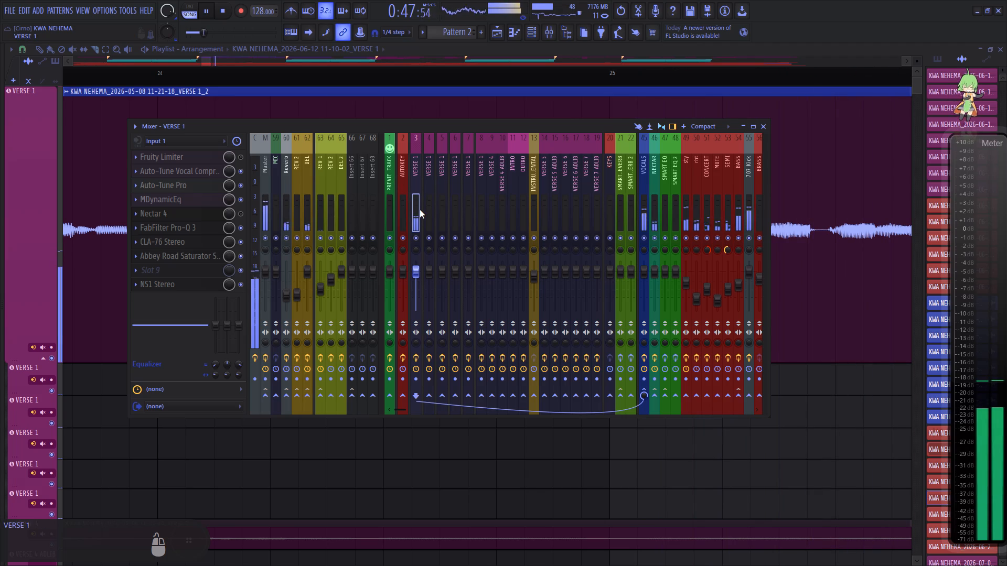
key("alt+s")
Slice off the lead-in before the vocal in the VERSE 1 clip starting at bar 27, and replay the cut.
scroll(294, 72, "down", 14)
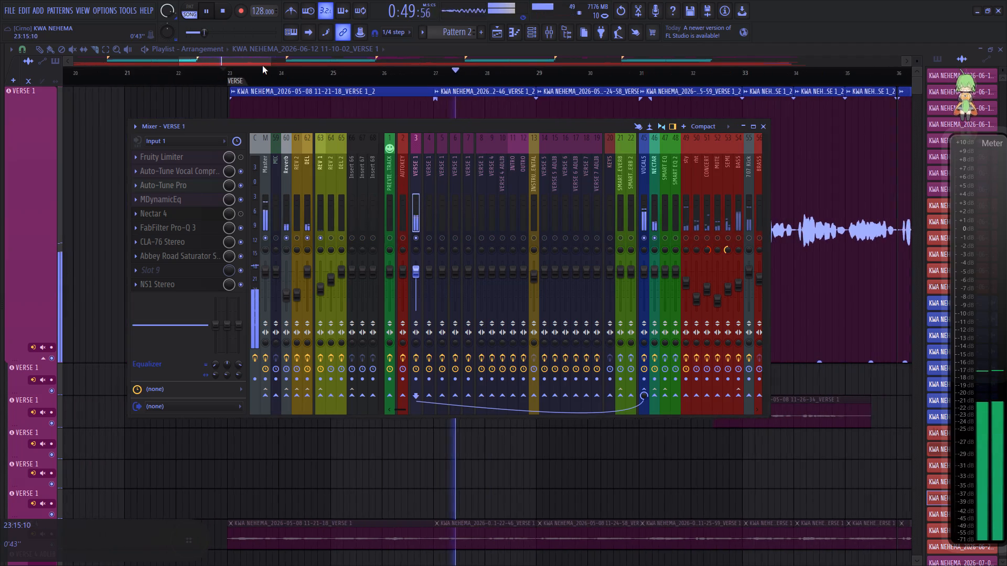
left_click_drag(256, 62, 280, 63)
left_click(214, 78)
scroll(241, 81, "up", 4)
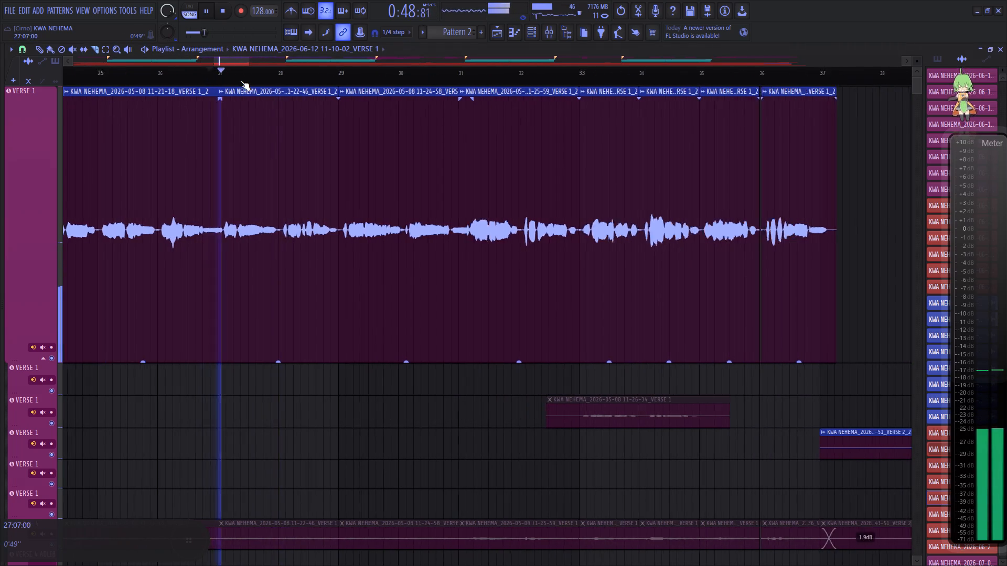
scroll(241, 81, "up", 7)
key("space")
key("space")
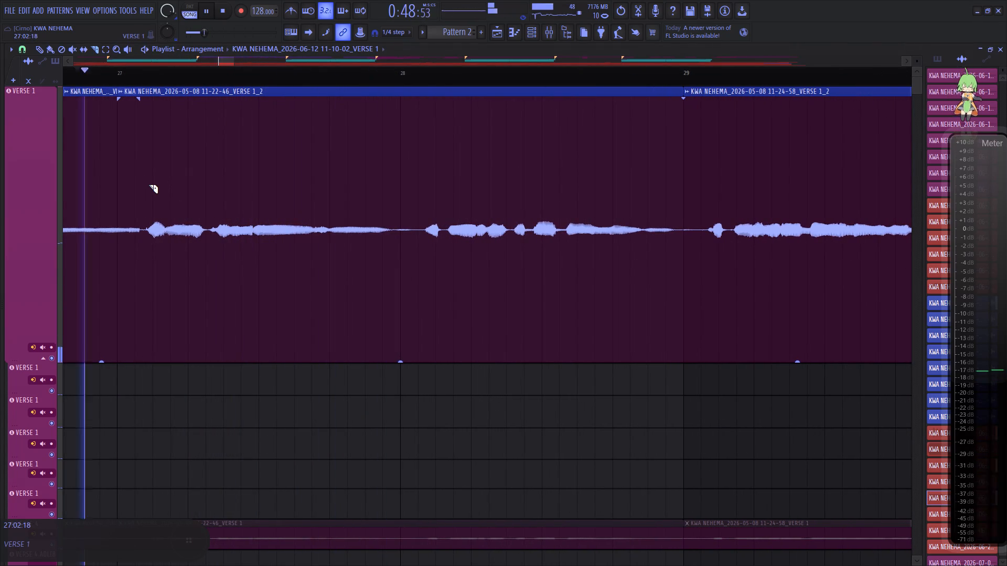
right_click(148, 184)
key("space")
key("space")
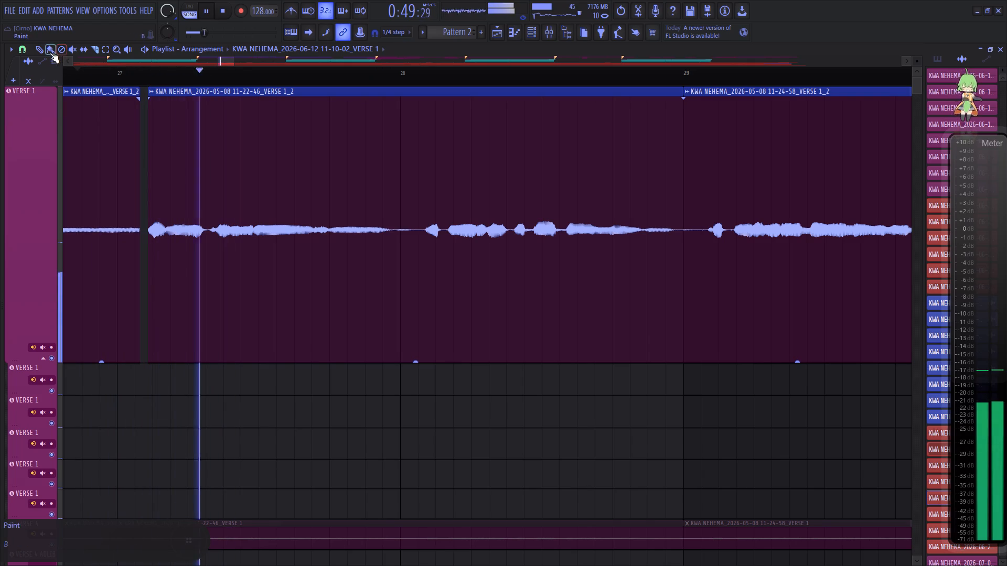
Close the gap just after bar 27 by extending the VERSE 1 clips on both sides with the Paint tool, and replay the join.
left_click(50, 53)
key("space")
key("space")
key("space")
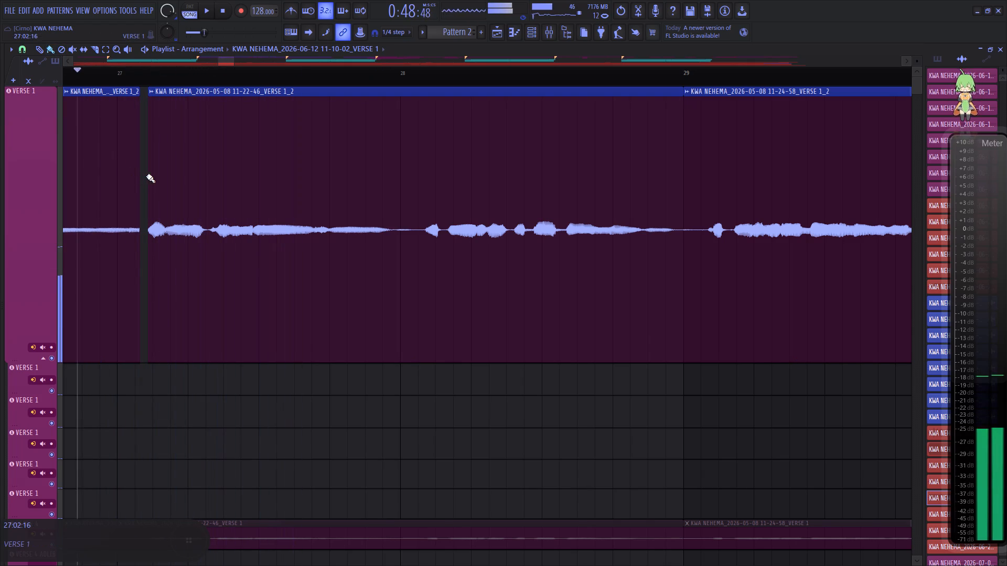
key("space")
left_click_drag(149, 173, 148, 174)
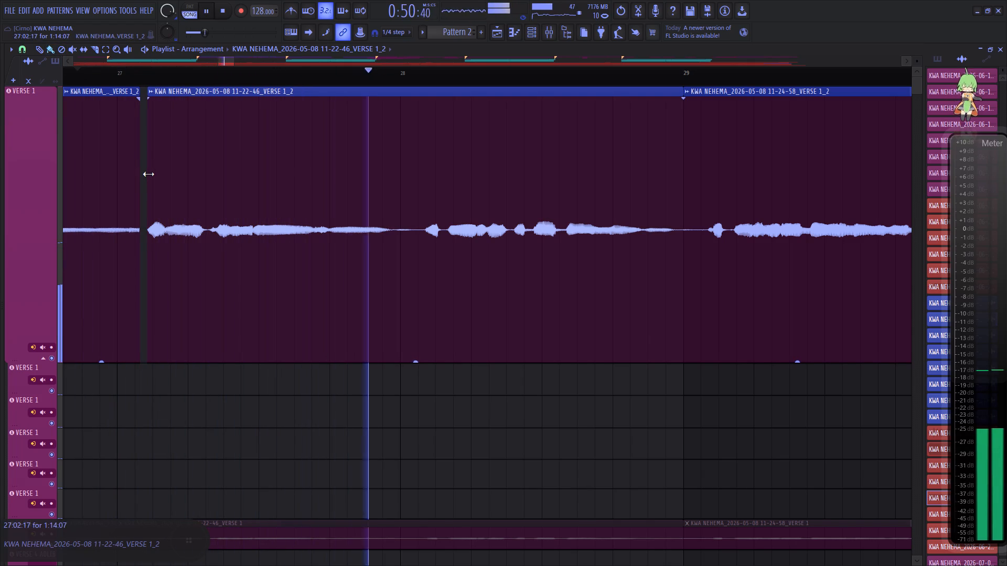
left_click_drag(148, 174, 144, 171)
key("space")
key("space")
key("space")
key("space")
left_click_drag(137, 170, 141, 171)
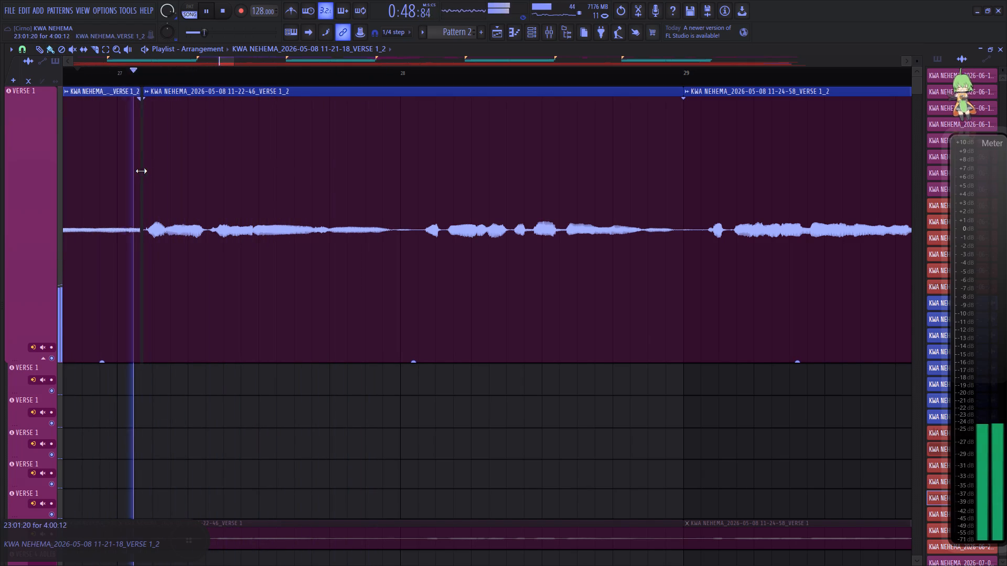
left_click_drag(141, 171, 156, 172)
left_click_drag(162, 102, 110, 111)
key("space")
key("space")
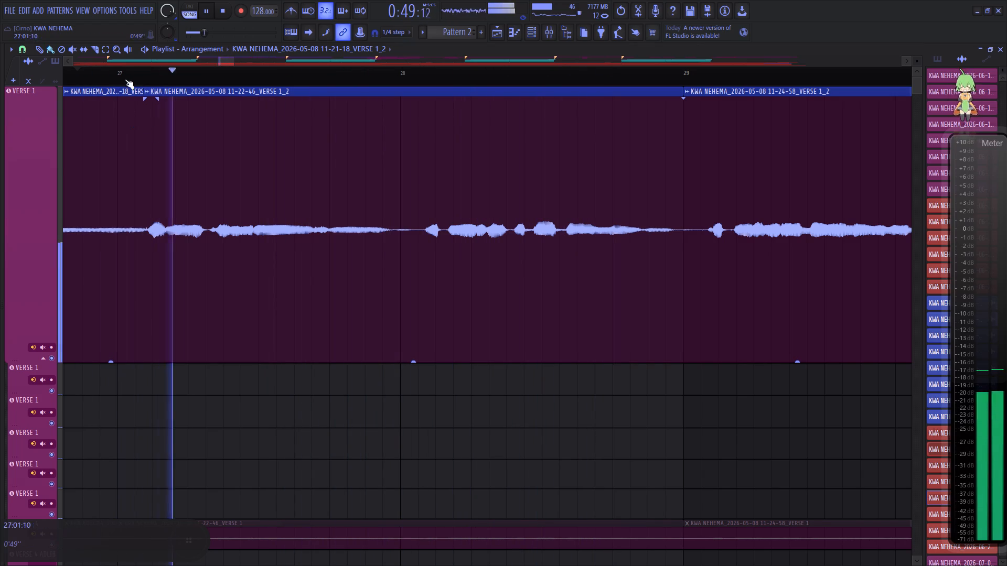
Slice the VERSE 1 clip on both sides of the quiet section around bar 28 and lower that slice's gain.
left_click_drag(97, 52, 100, 58)
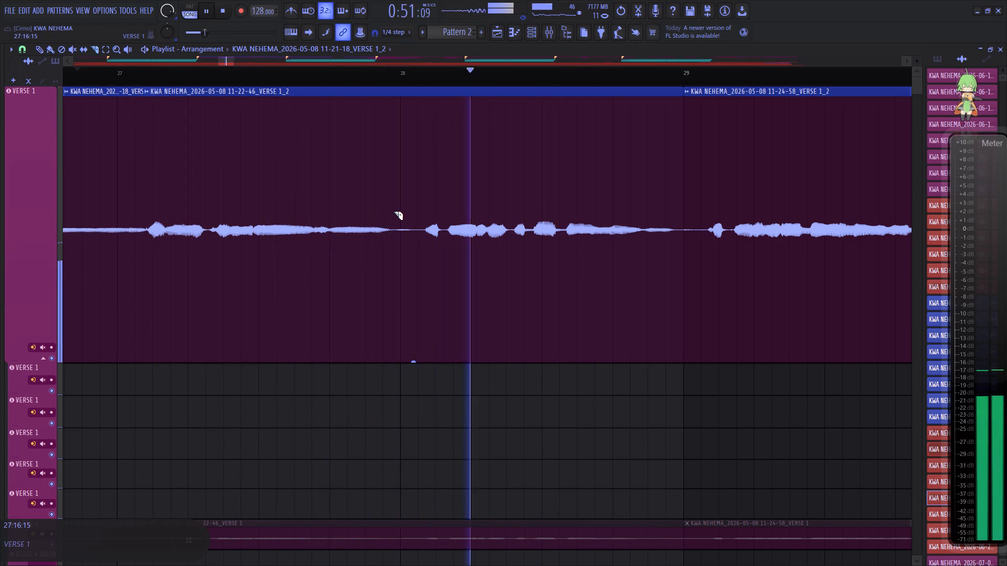
left_click(393, 211)
left_click(413, 209)
key("space")
key("space")
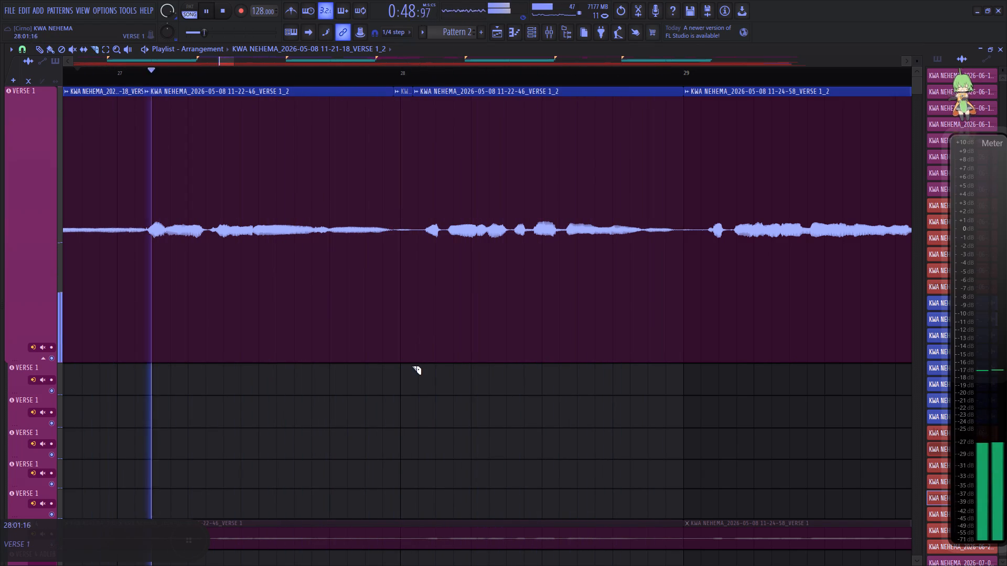
left_click_drag(405, 362, 415, 455)
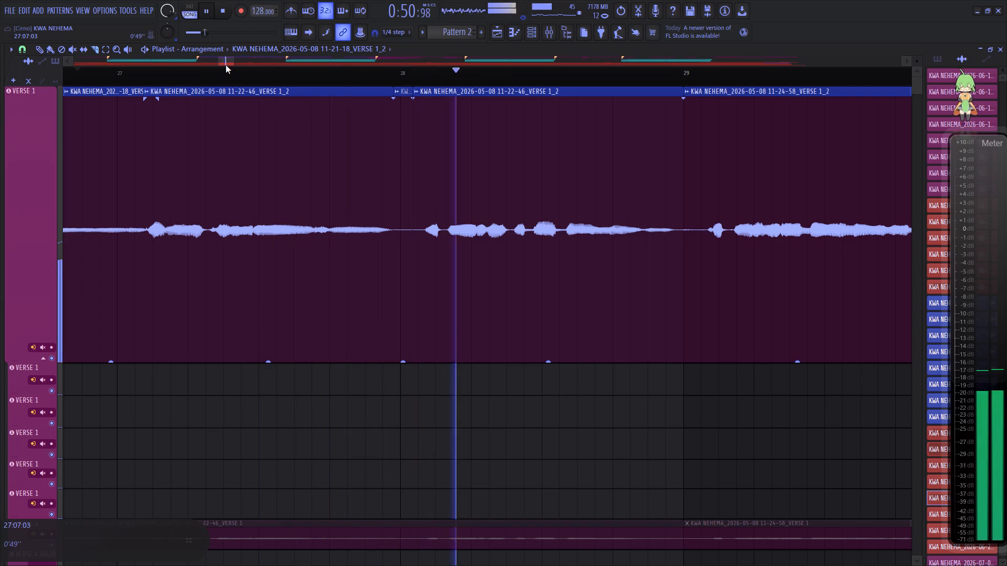
Slice around the quiet section at bar 29 on VERSE 1 and lower the slice after the bar line to about -6.9 dB.
left_click_drag(227, 62, 239, 65)
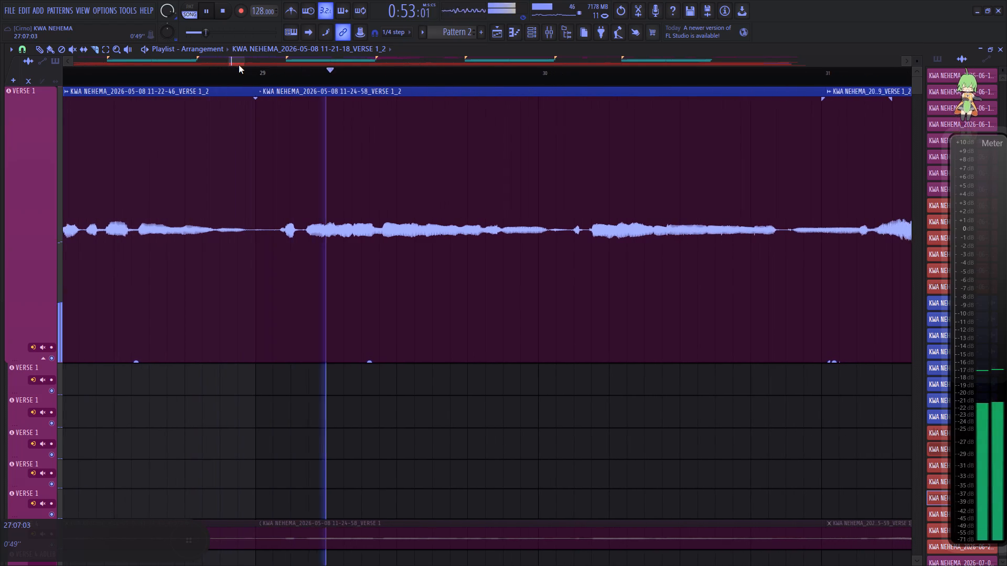
left_click_drag(239, 65, 239, 66)
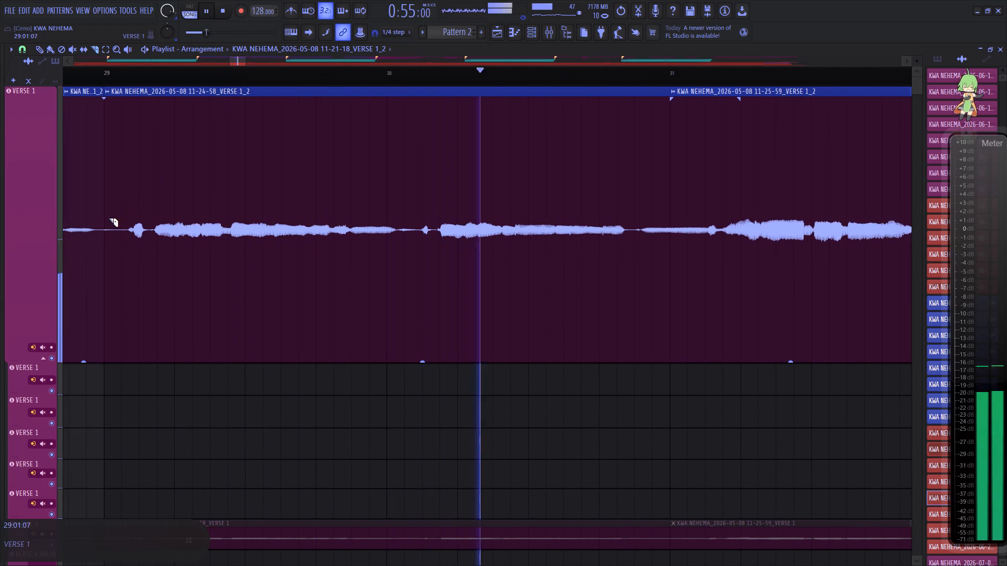
left_click(98, 225)
left_click(124, 222)
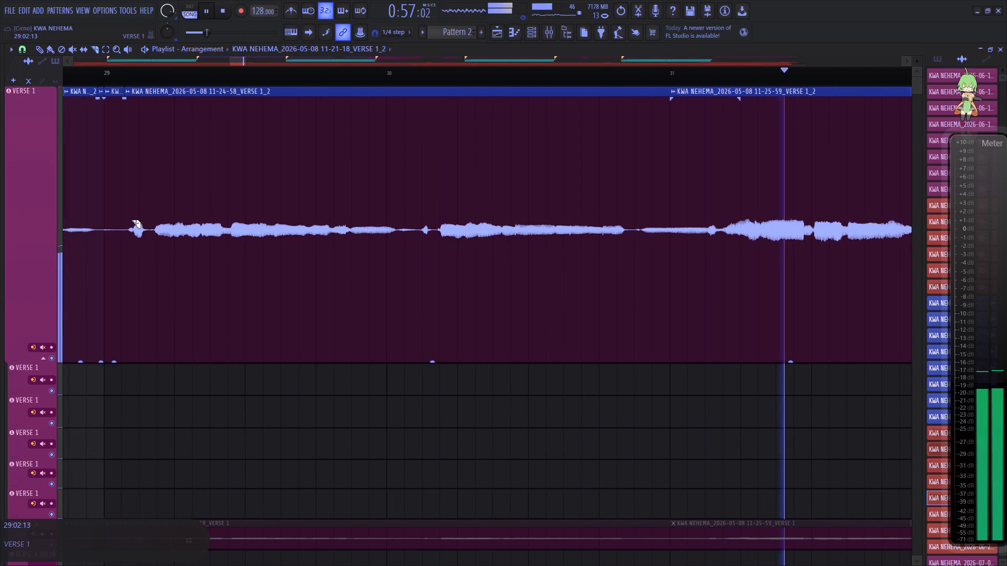
key("space")
key("space")
left_click_drag(114, 361, 118, 422)
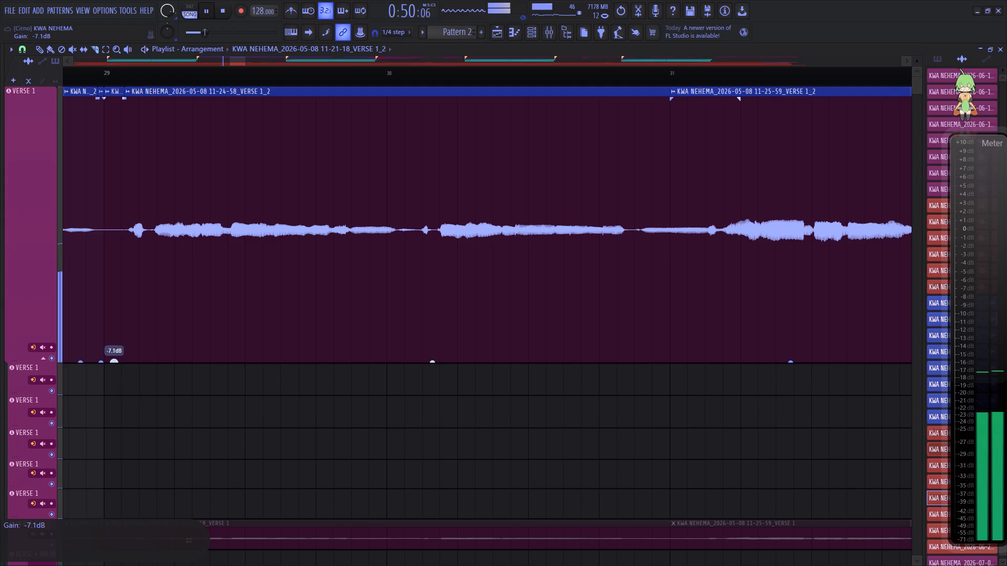
left_click_drag(118, 422, 118, 421)
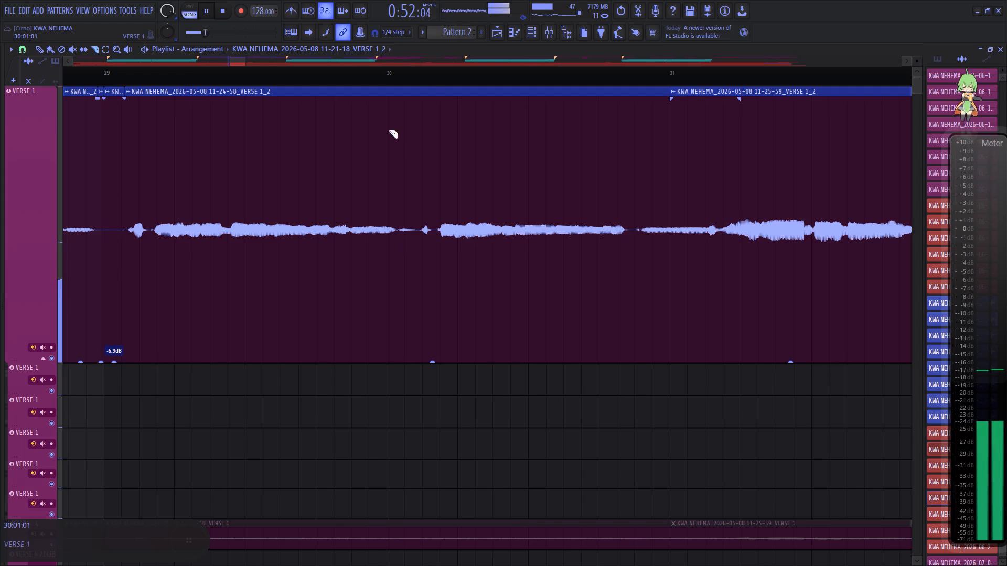
Isolate the breath just after bar 30 on VERSE 1 with two slices, lower its gain to about -8.9 dB, and replay.
scroll(422, 74, "up", 8)
left_click(339, 217)
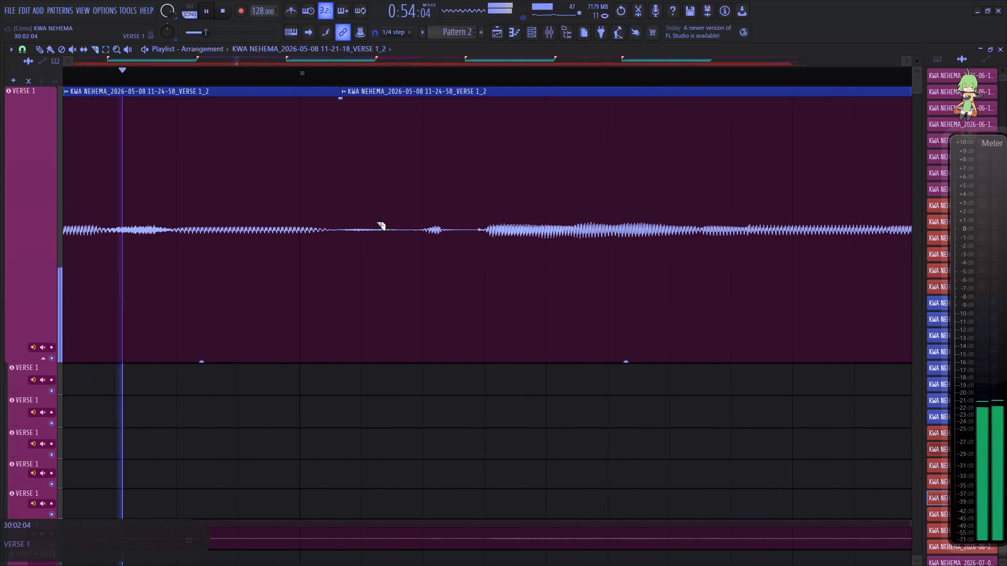
left_click(407, 216)
key("space")
key("space")
left_click(186, 75)
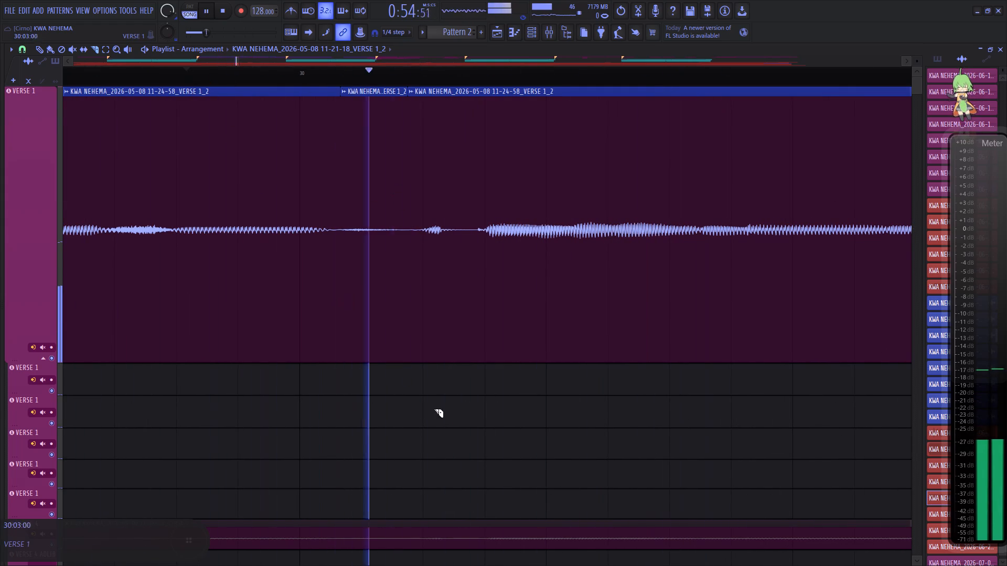
key("space")
key("space")
key("space")
key("space")
key("space")
key("space")
key("space")
left_click_drag(377, 360, 391, 437)
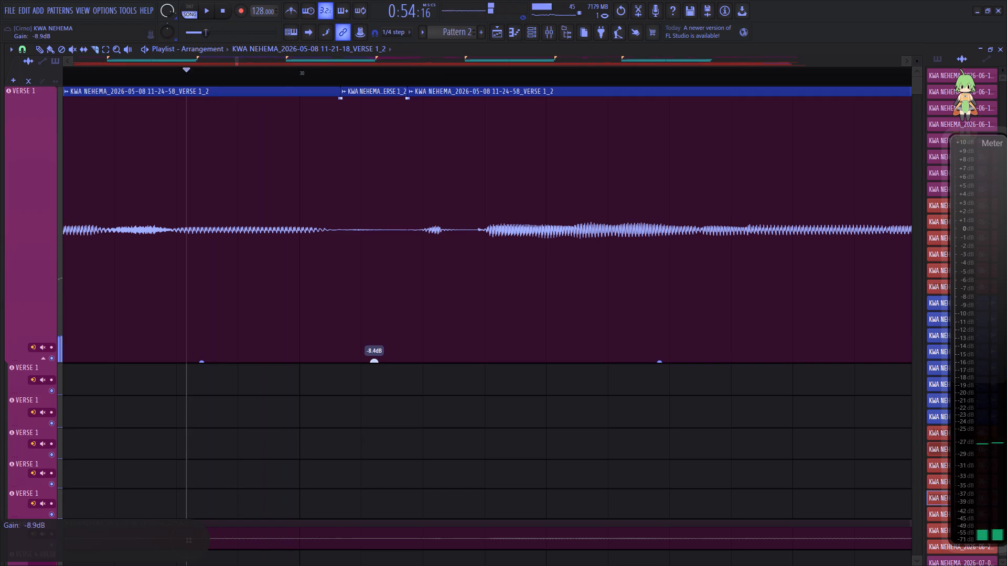
left_click_drag(391, 437, 390, 437)
key("space")
Slice out the quiet section before the vocal at bar 32 on VERSE 1, lower its gain to -7.4 dB, and replay.
scroll(331, 81, "down", 6)
scroll(331, 81, "up", 1)
scroll(331, 81, "down", 3)
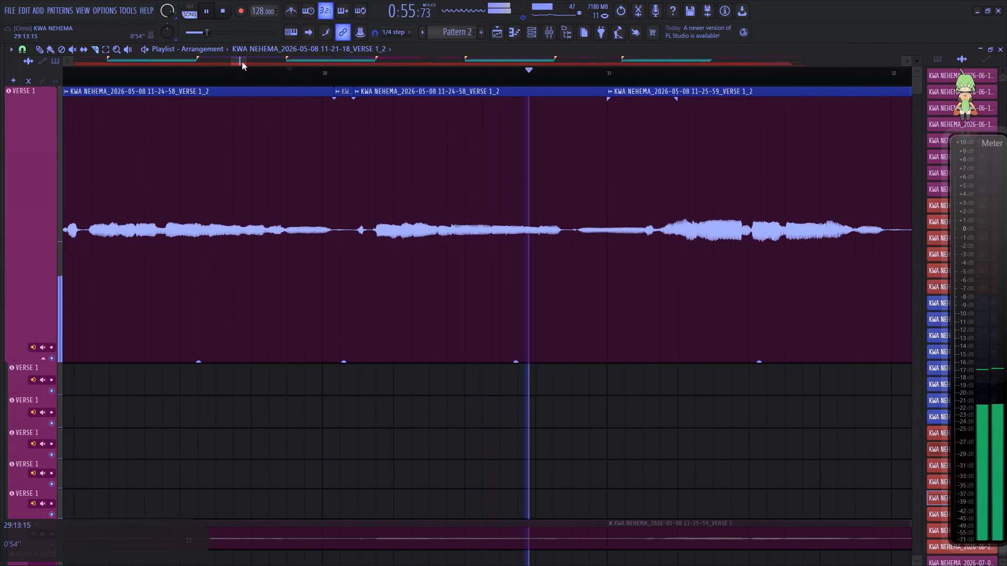
left_click_drag(242, 61, 253, 65)
left_click(338, 214)
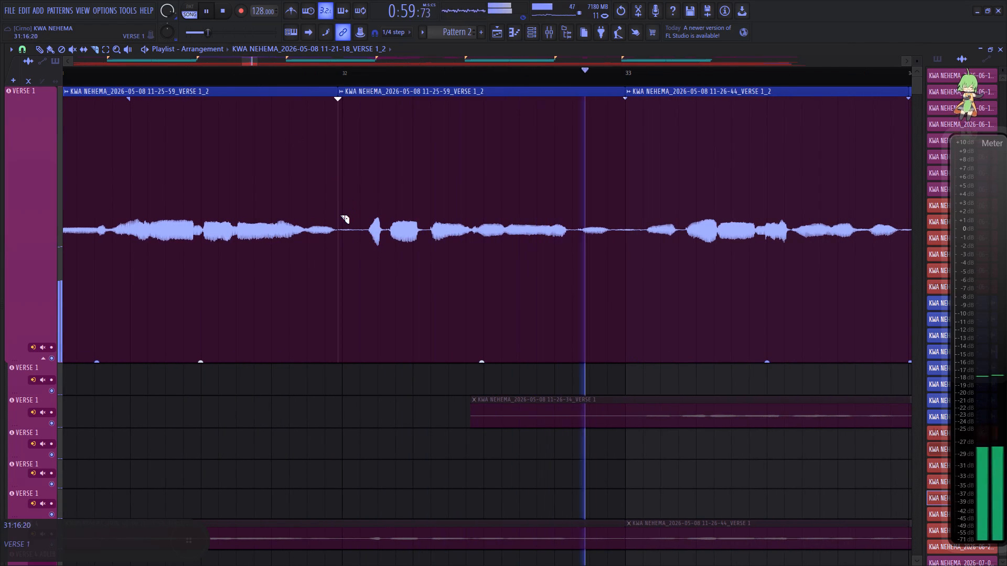
left_click(366, 215)
key("space")
key("space")
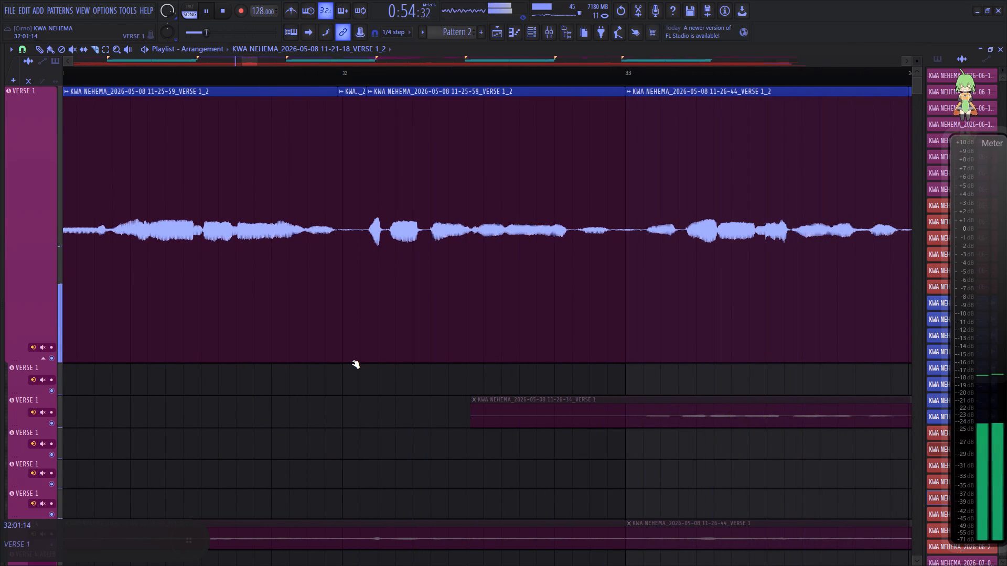
left_click_drag(353, 362, 357, 426)
left_click(200, 83)
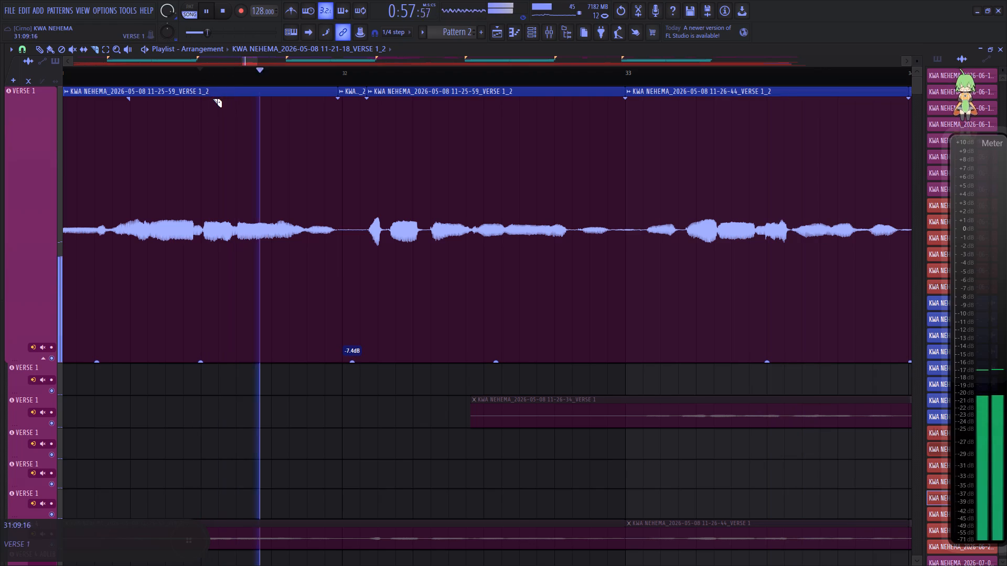
Cut away the silent tail before bar 33 and the lead-in of the VERSE 1 clip starting there, checking by playback.
left_click(250, 61)
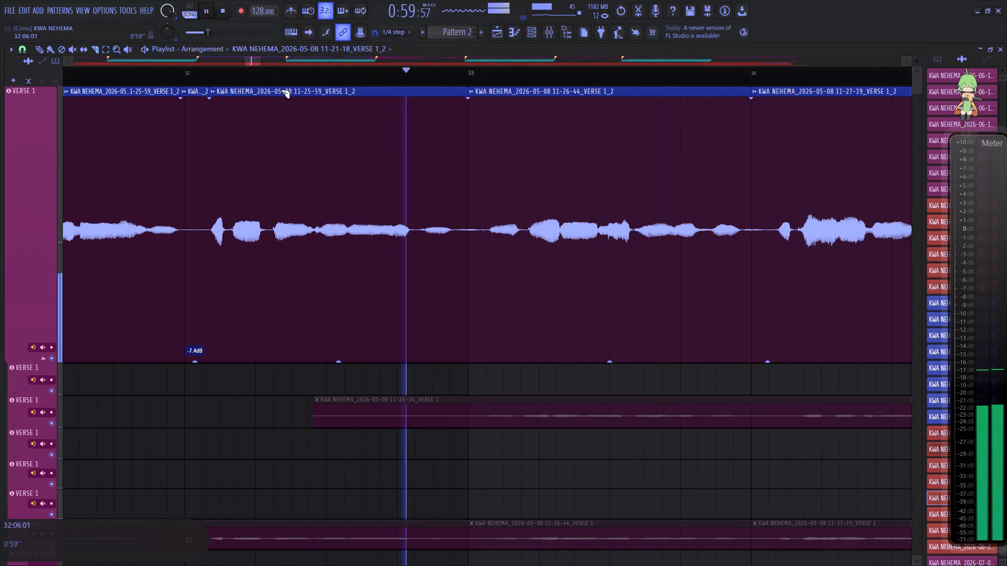
right_click(479, 221)
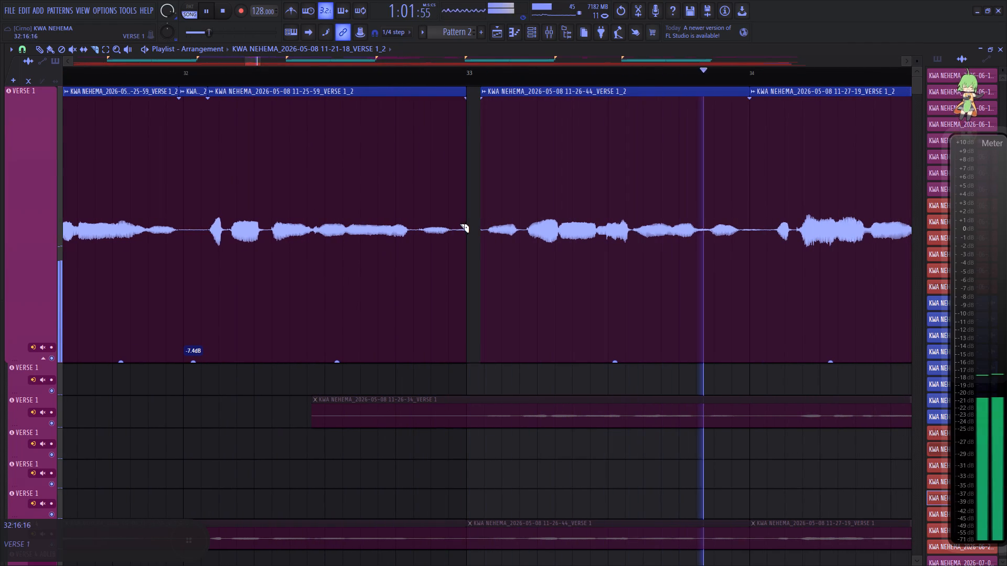
right_click(458, 224)
left_click(310, 81)
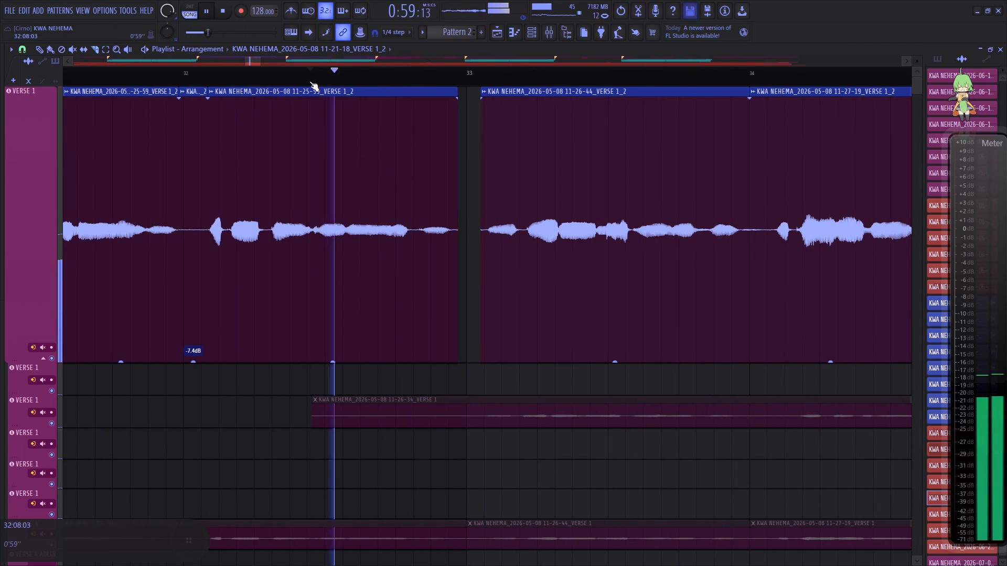
left_click(255, 59)
key("space")
key("space")
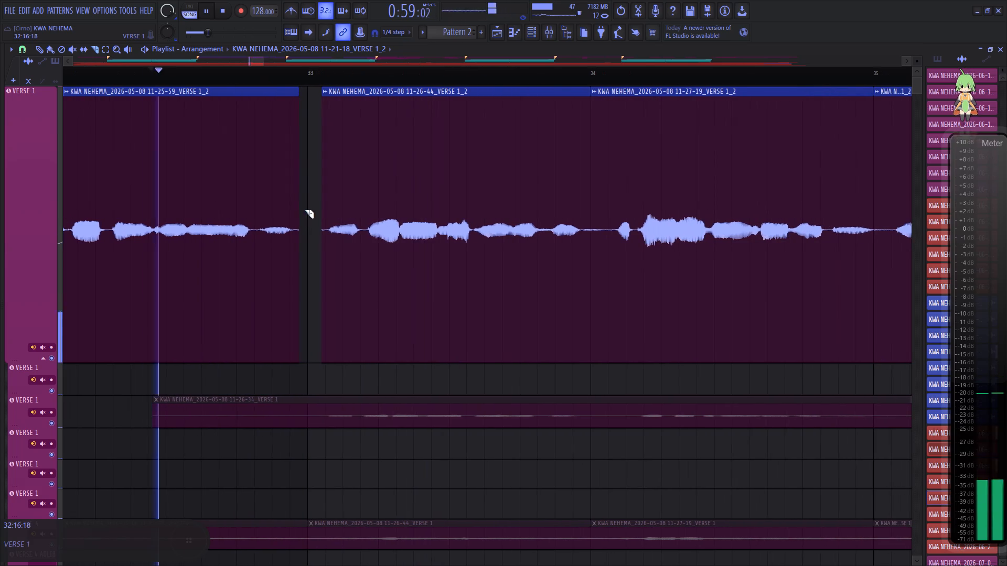
right_click(327, 225)
Cut away the lead-in of the VERSE 1 clip at bar 34 and the silent tail of the clip before it, checking by playback.
left_click(256, 61)
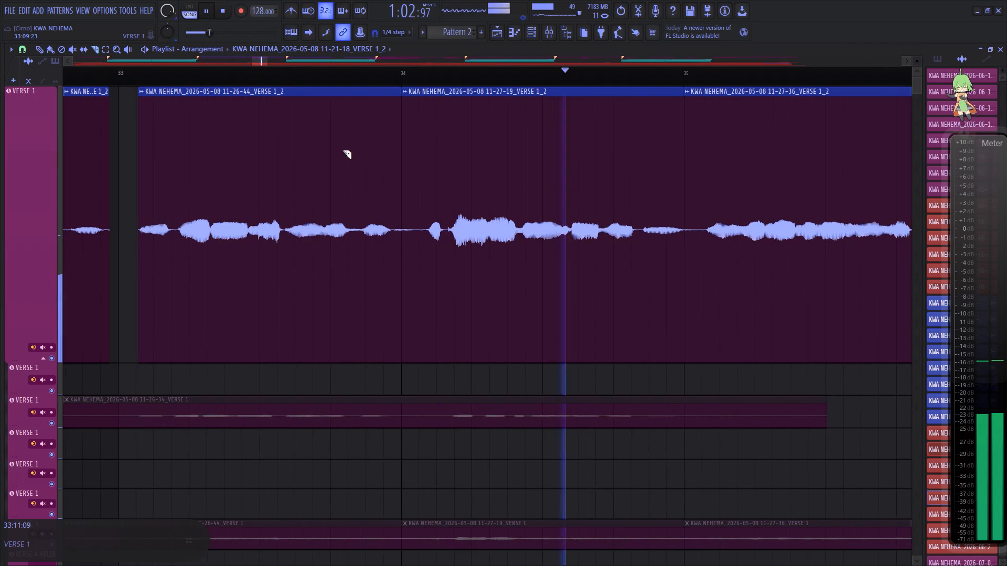
right_click(423, 220)
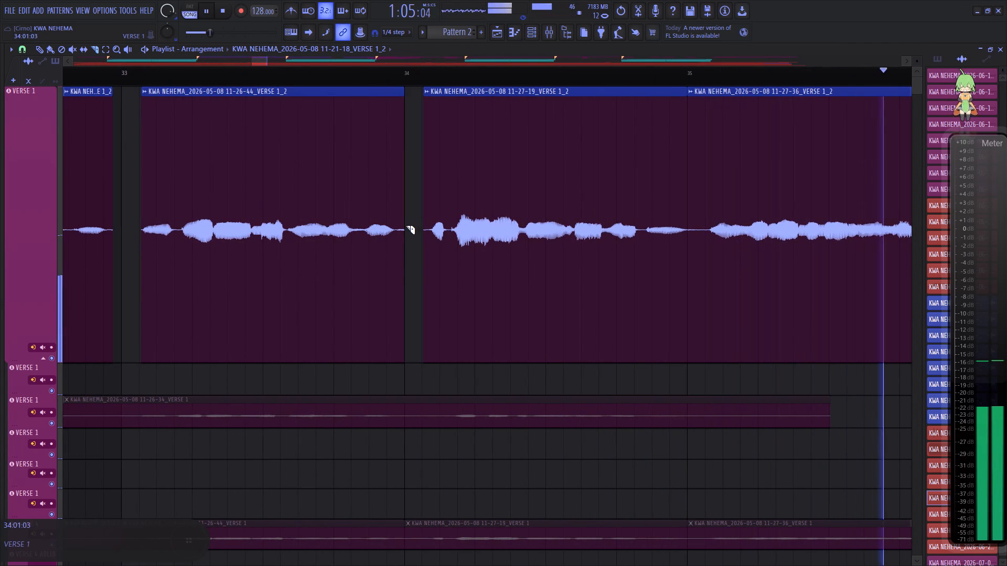
right_click(399, 222)
left_click(238, 72)
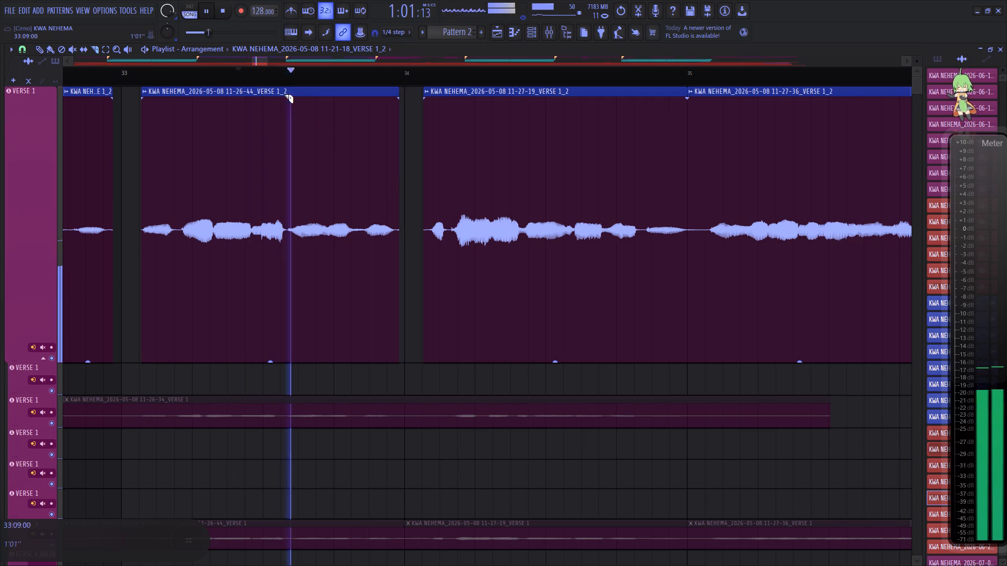
key("space")
key("space")
key("space")
scroll(399, 80, "up", 2)
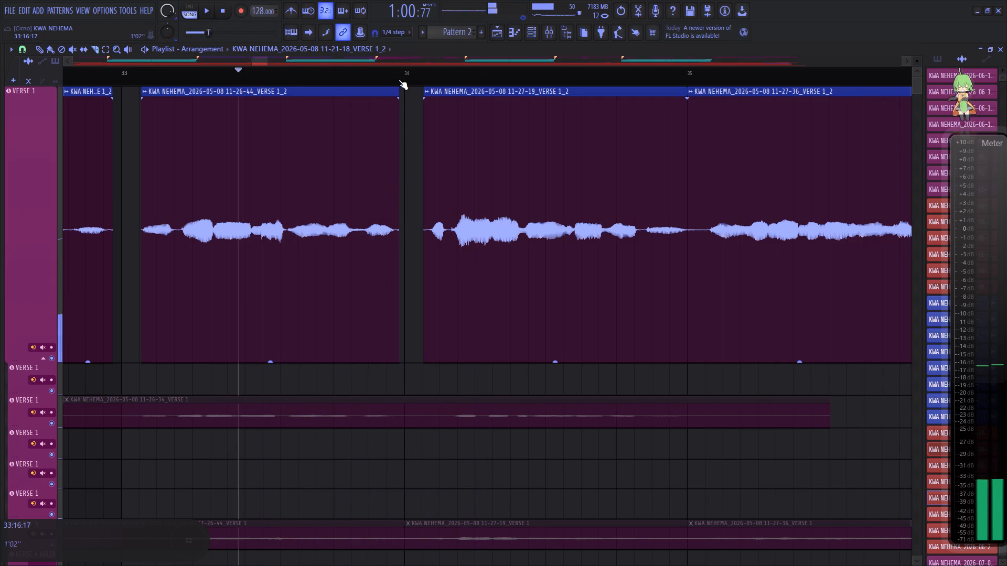
scroll(399, 80, "up", 5)
key("space")
right_click(389, 206)
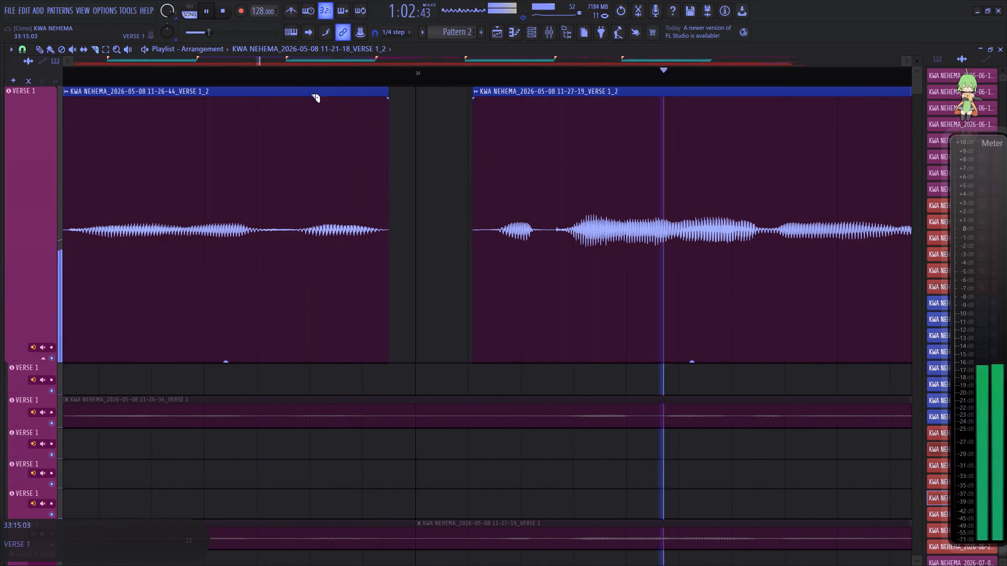
Cut away the silence around bar 36 on VERSE 1, from the following clip's start and the preceding clip's tail.
scroll(287, 71, "down", 3)
scroll(287, 71, "up", 1)
scroll(287, 71, "down", 6)
left_click_drag(260, 60, 271, 62)
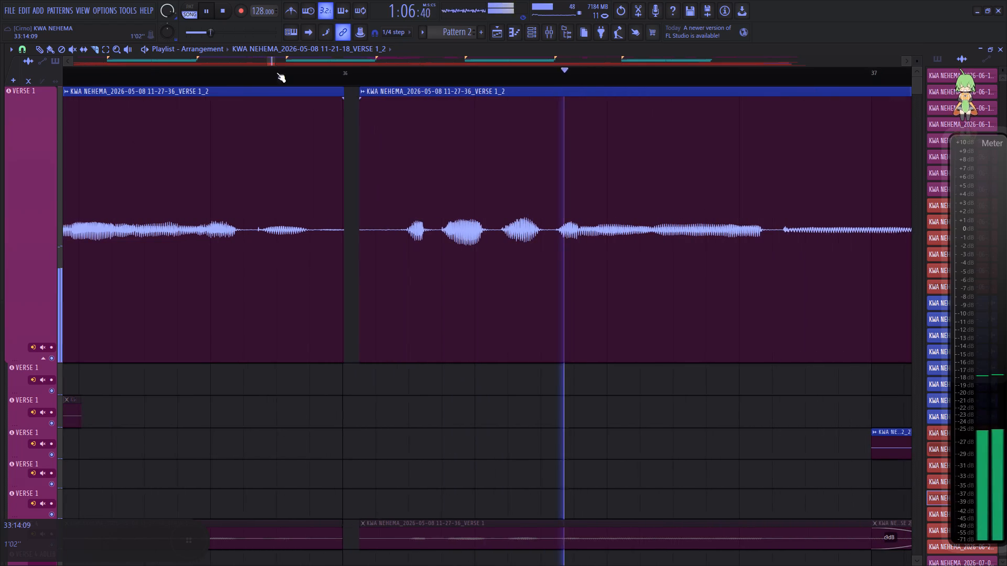
right_click(367, 213)
right_click(294, 220)
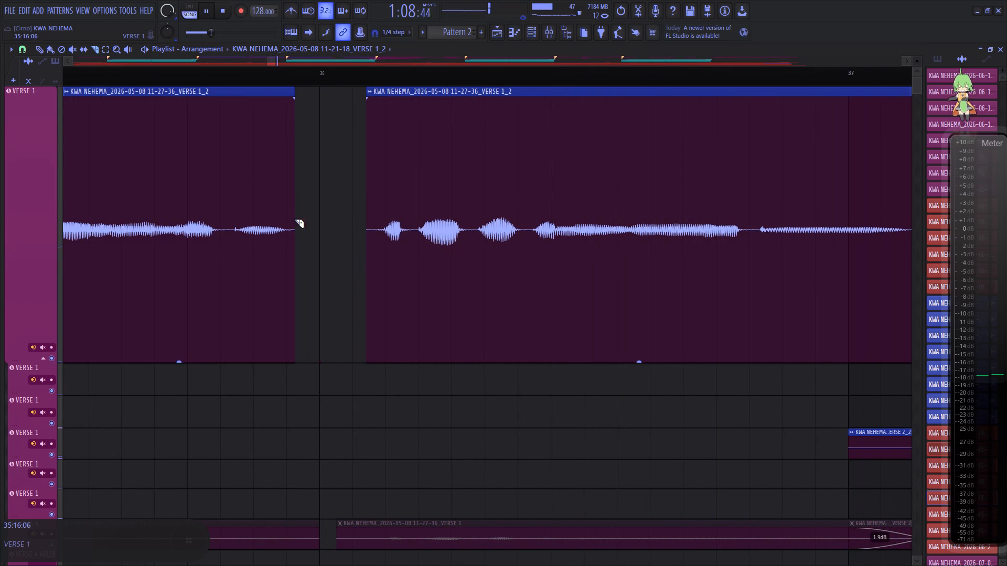
Switch to the Paint tool and play the second verse's VERSE 1 clips from just before bar 55.
scroll(320, 80, "down", 6)
scroll(320, 80, "up", 1)
scroll(320, 80, "down", 10)
scroll(319, 80, "up", 1)
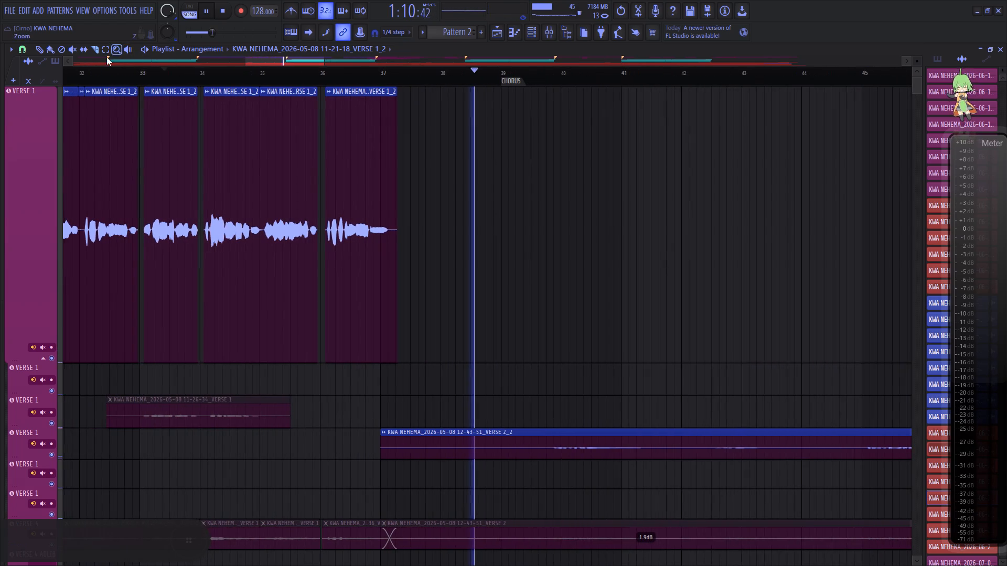
left_click(49, 51)
left_click_drag(269, 61, 277, 62)
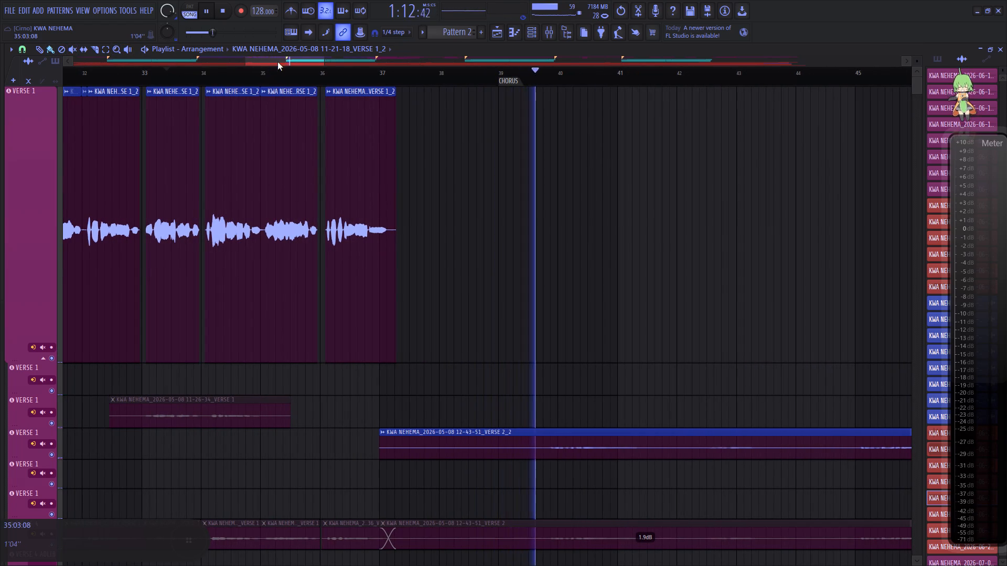
left_click_drag(277, 62, 385, 62)
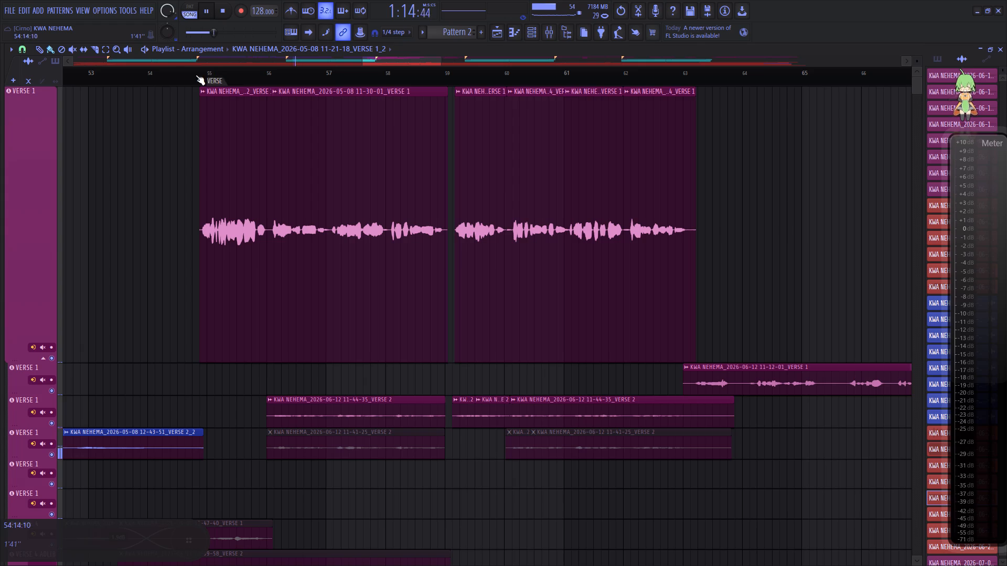
left_click_drag(196, 75, 190, 75)
scroll(218, 70, "up", 6)
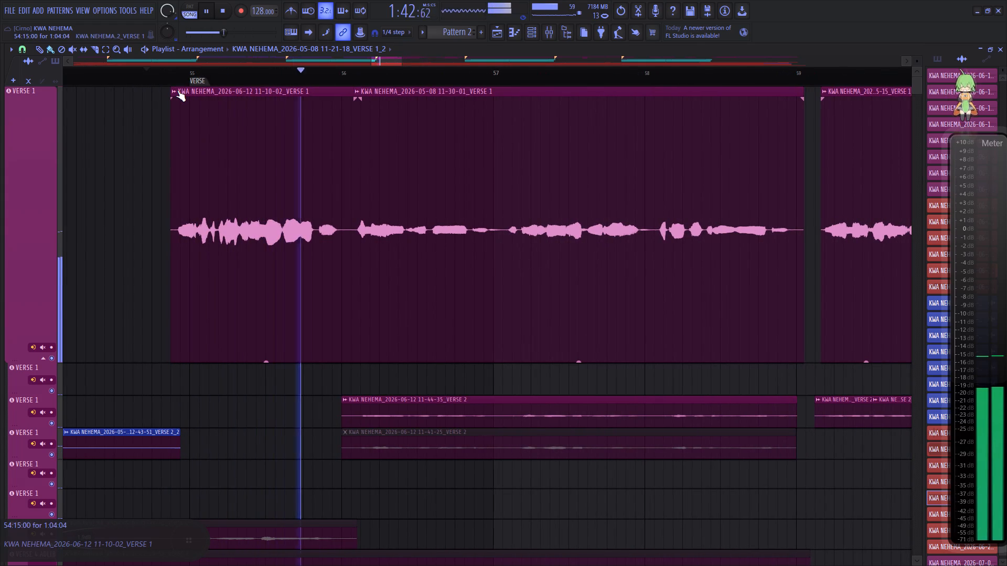
scroll(192, 76, "down", 4)
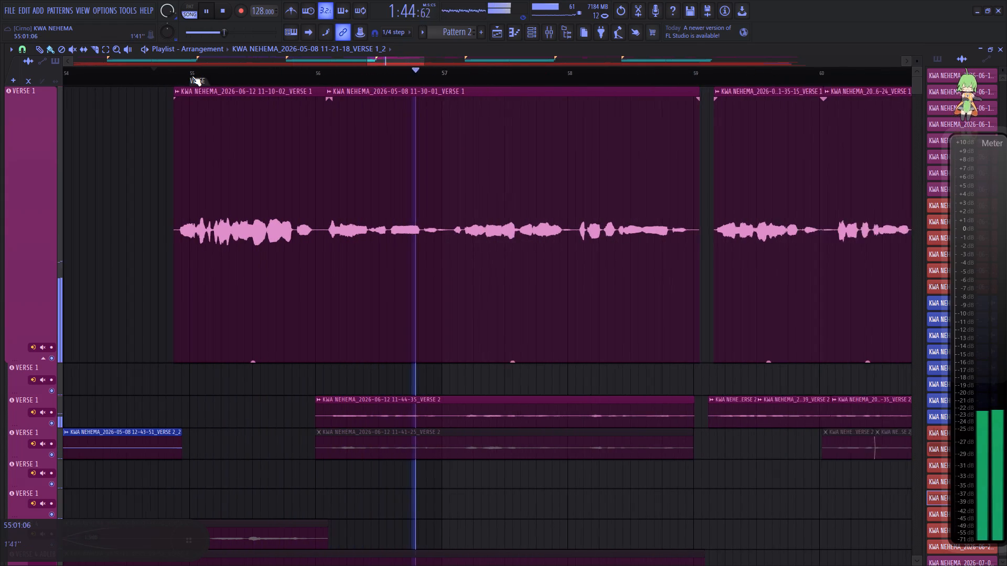
Play through the second verse's VERSE 1 clips and restart playback from just before bar 55.
scroll(192, 76, "down", 1)
scroll(192, 76, "up", 1)
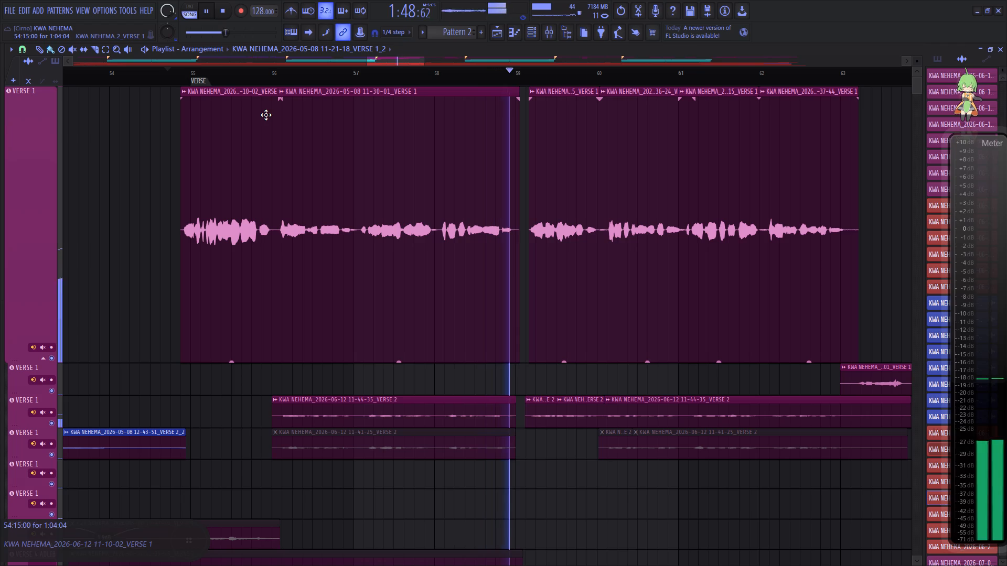
left_click_drag(391, 61, 406, 60)
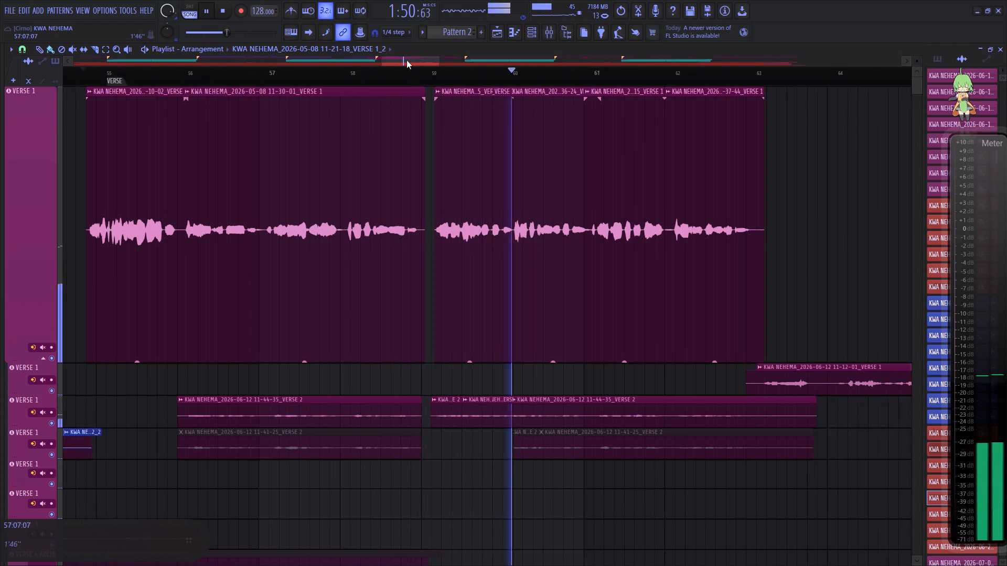
left_click_drag(406, 60, 409, 60)
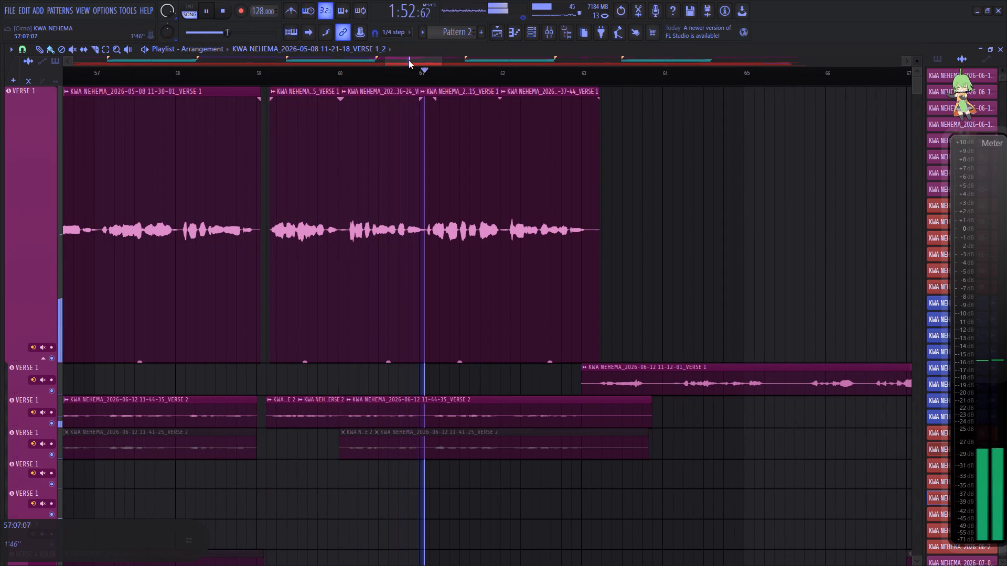
left_click(409, 60)
left_click_drag(409, 61, 397, 62)
left_click(99, 75)
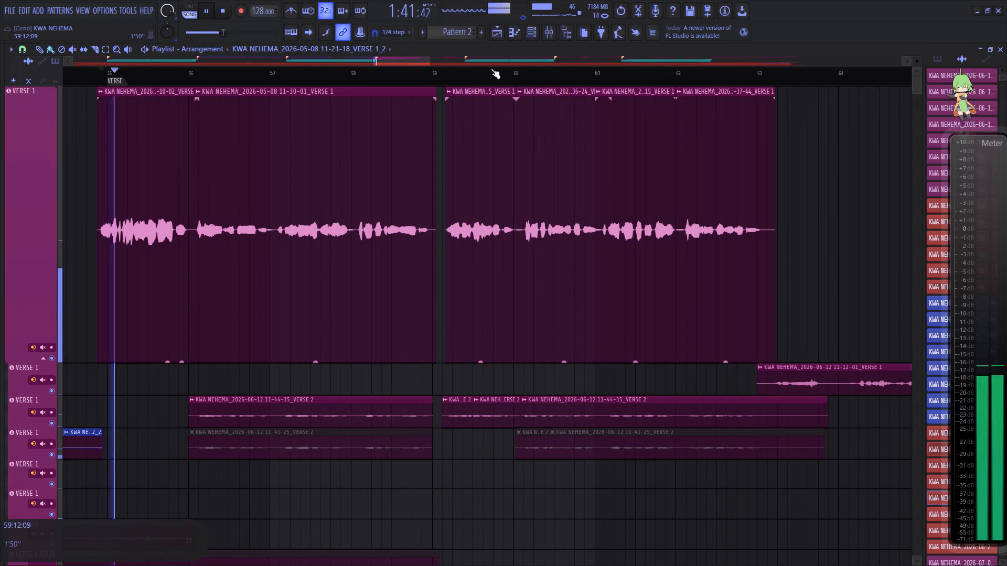
Open the mixer, check track 6 with a brief solo toggle during playback, and select VERSE 1 mixer track 5.
key("space")
left_click(548, 31)
key("space")
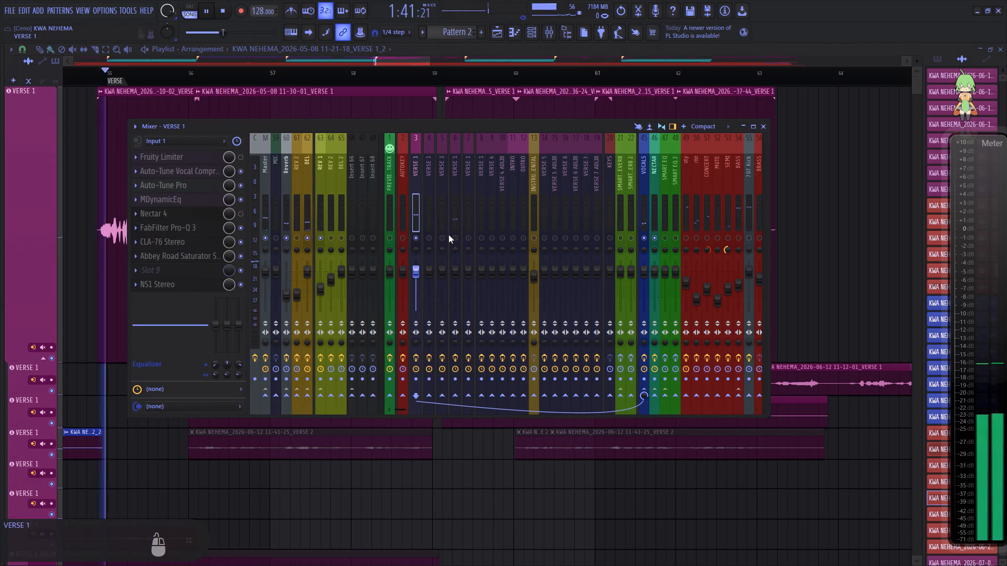
key("space")
right_click(458, 238)
right_click(458, 238)
key("space")
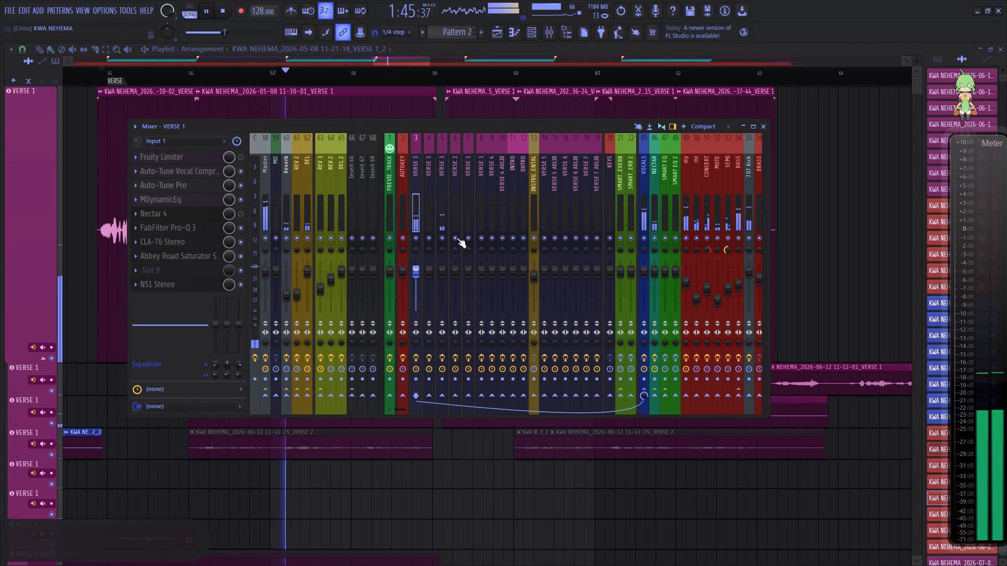
left_click(443, 225)
key("space")
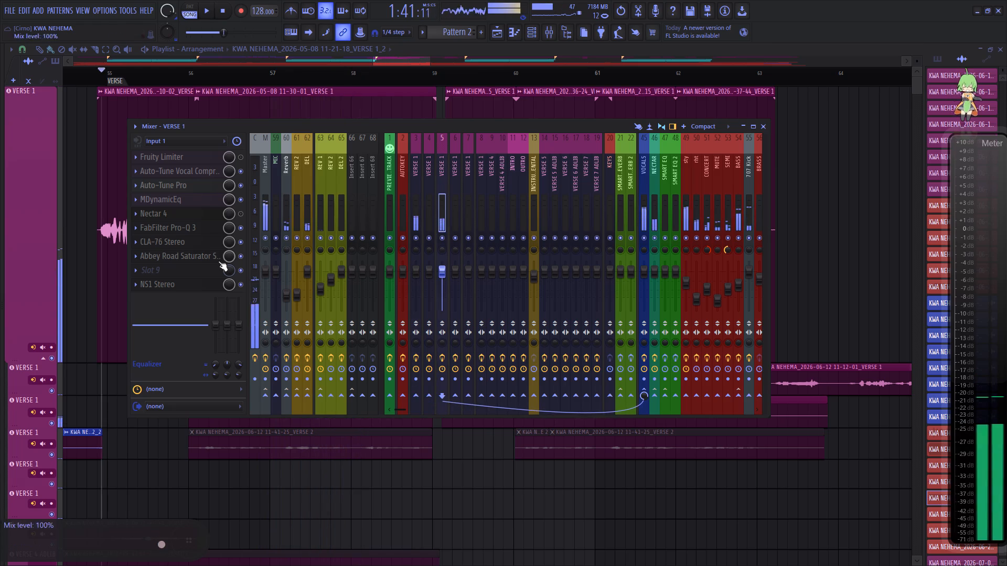
key("space")
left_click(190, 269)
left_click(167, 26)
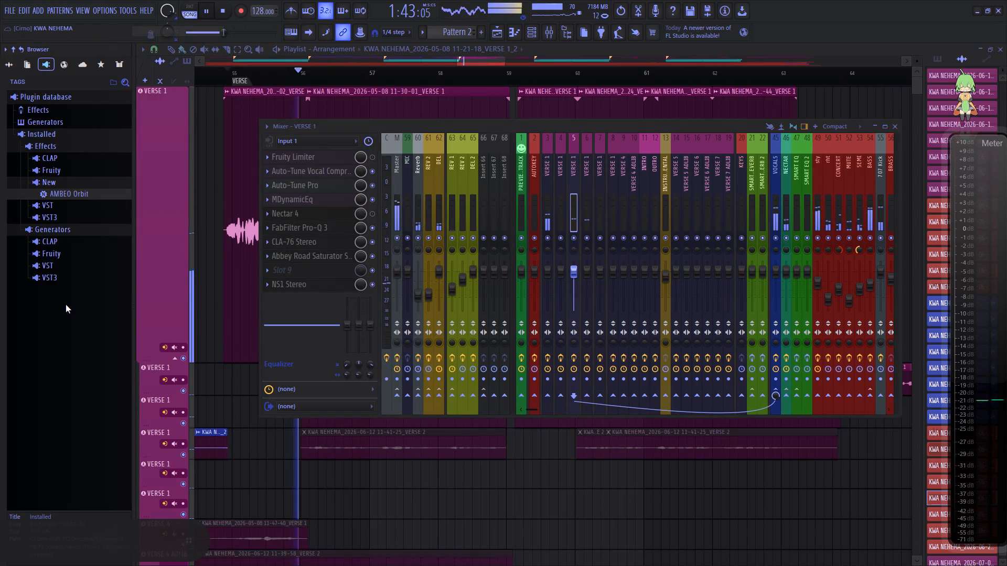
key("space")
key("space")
Search the effect plugins for "stere" and load AIR Stereo Width into slot 9 of VERSE 1 mixer track 5.
left_click(185, 274)
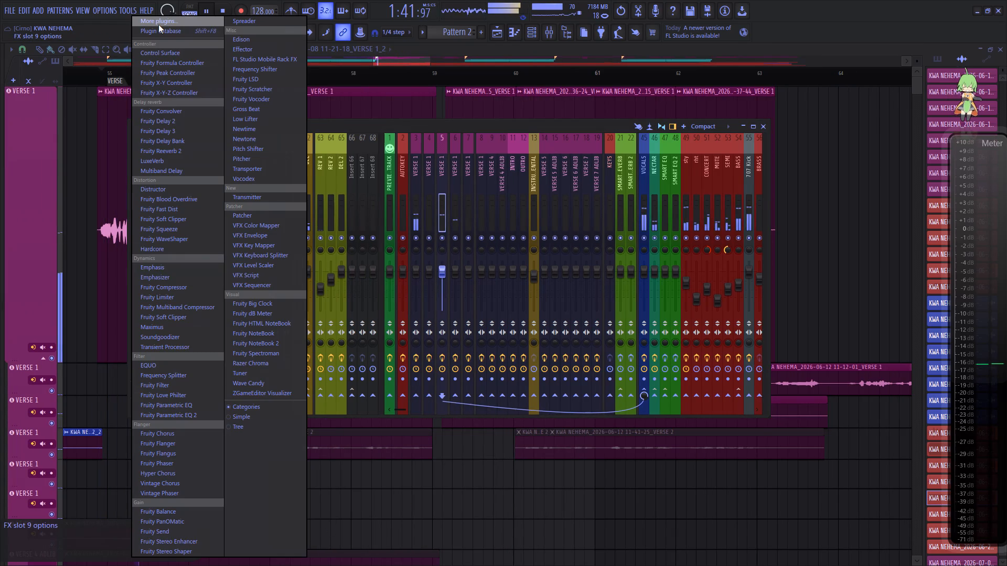
left_click(158, 25)
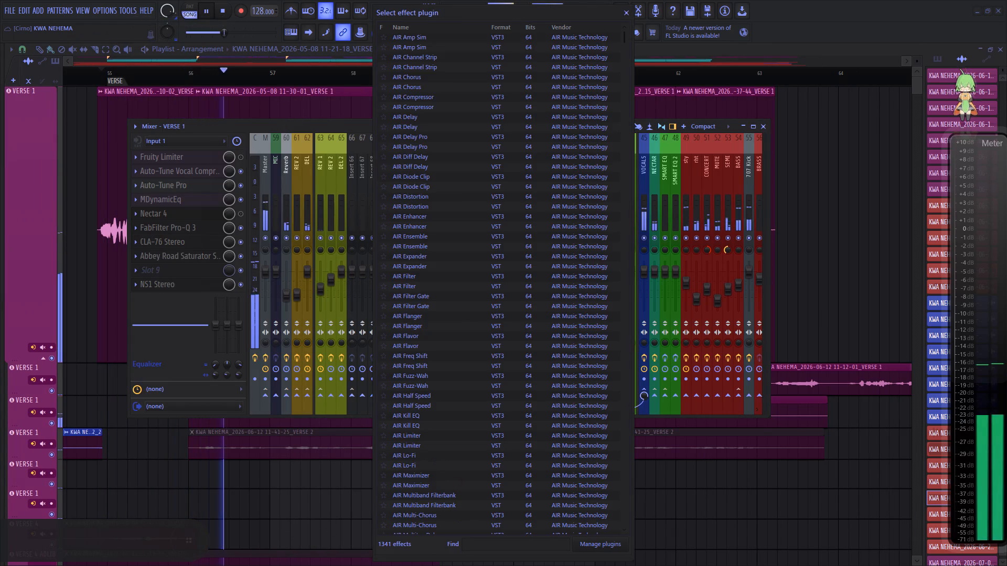
left_click(473, 545)
key("s")
type("ter")
key("e")
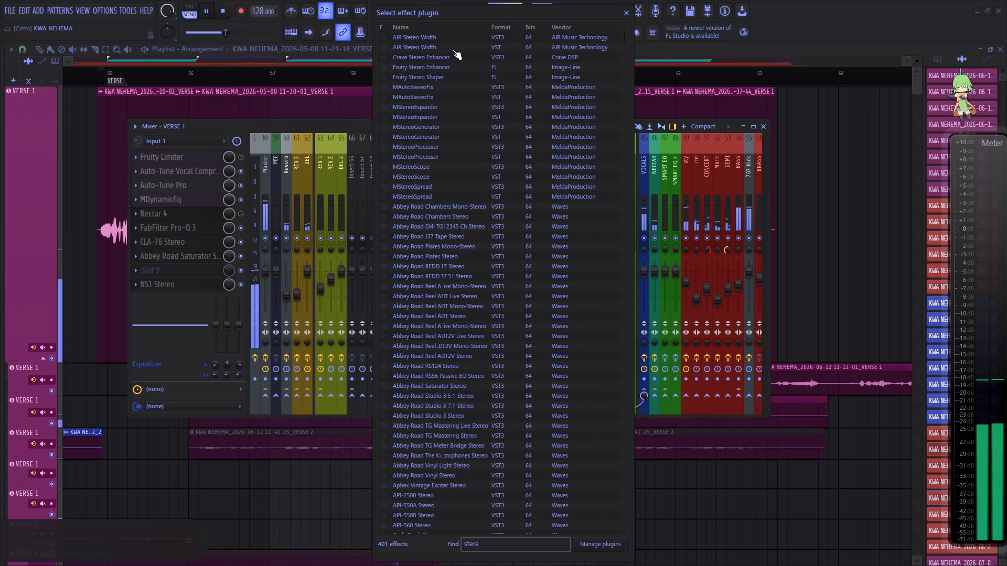
double_click(453, 50)
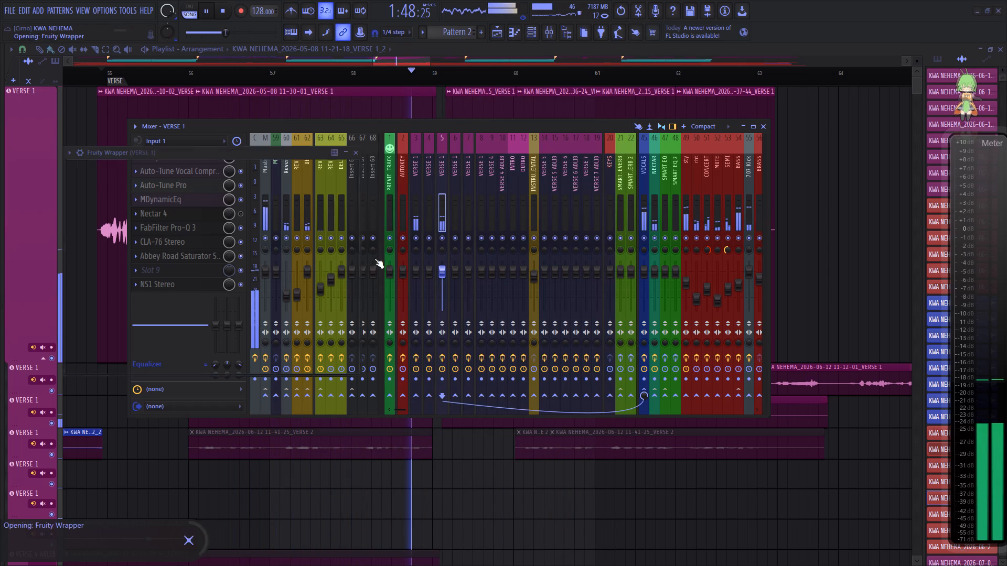
Set AIR Stereo Width's width to 200% and raise its delay to the maximum.
left_click_drag(206, 221, 313, 208)
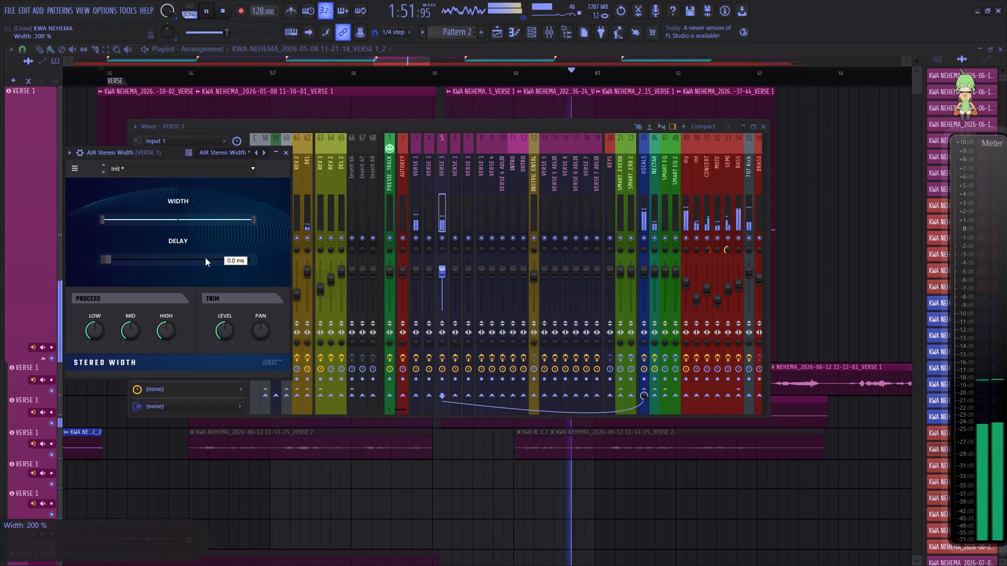
left_click_drag(209, 260, 384, 262)
left_click(285, 154)
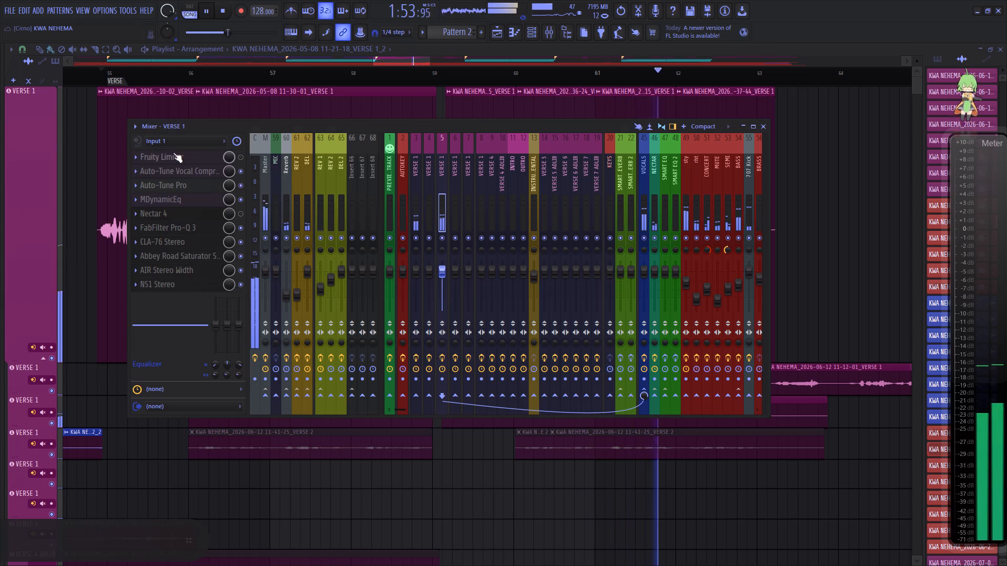
Set the output gain of the track's Auto-Tune Vocal Compressor to 1.3 dB while the verse plays.
left_click(181, 169)
scroll(211, 165, "down", 2)
key("space")
key("space")
scroll(448, 163, "down", 1)
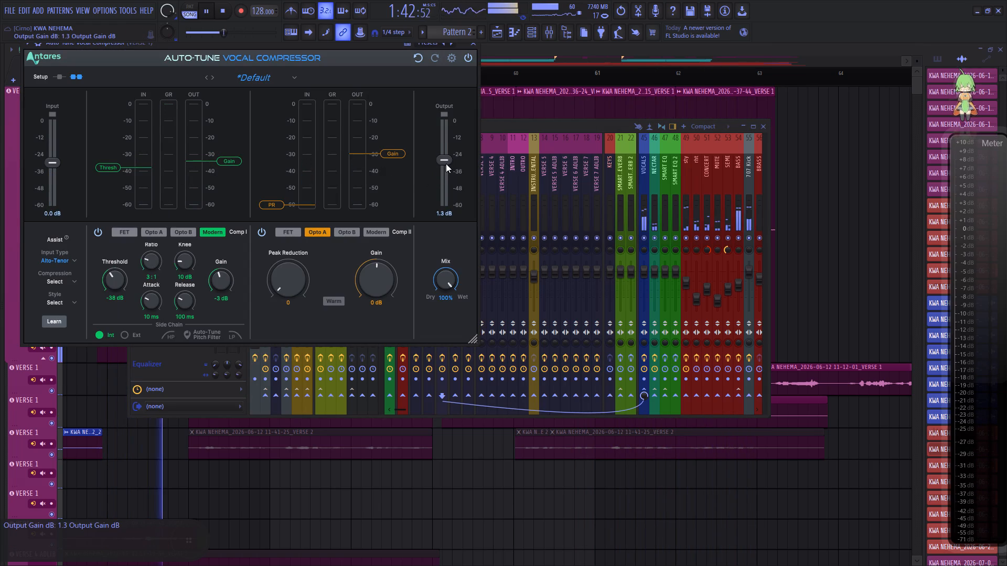
left_click(477, 45)
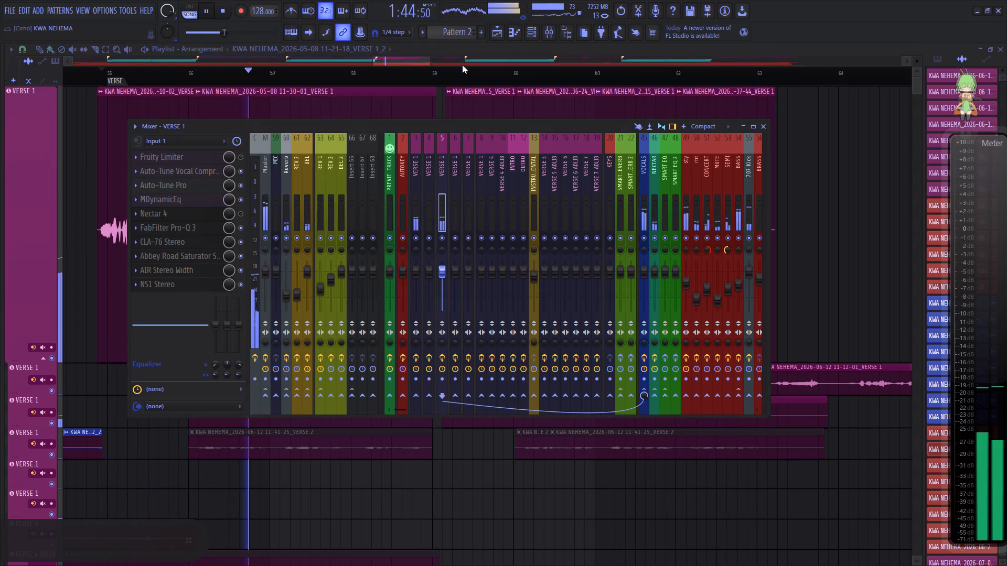
Return to the playlist and listen through the second verse and its adlib clip up to about bar 69.
left_click(761, 128)
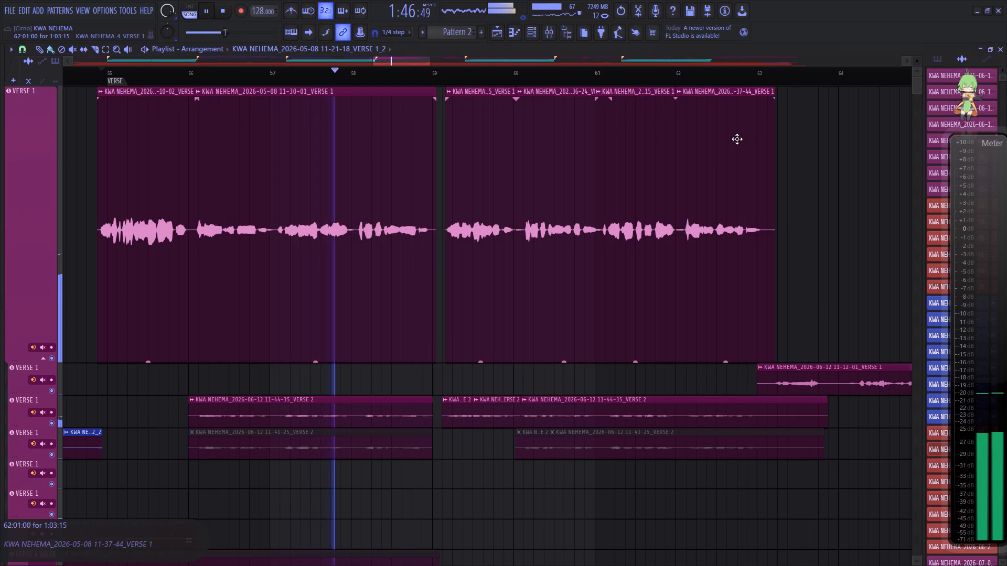
scroll(382, 169, "down", 1)
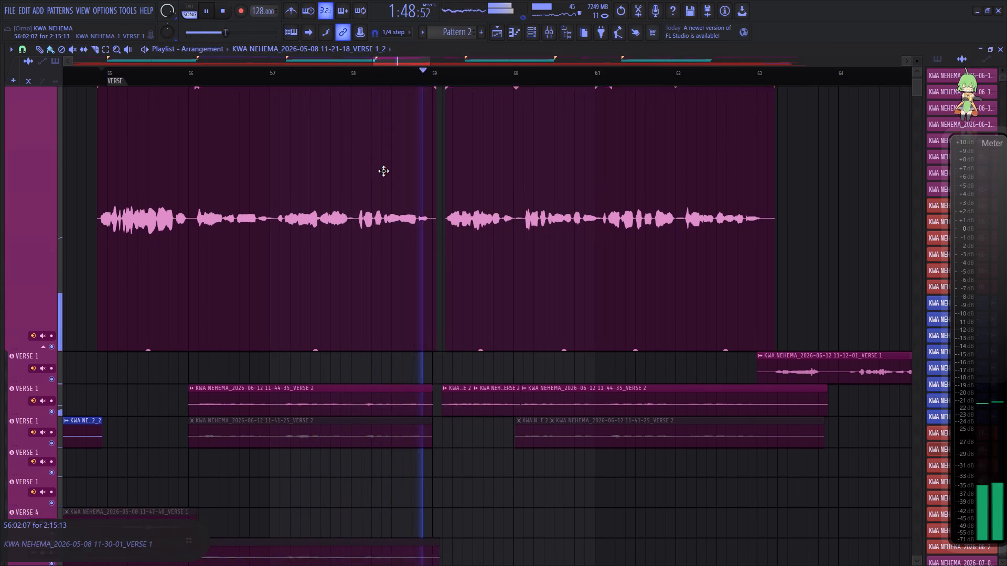
scroll(383, 171, "down", 1)
left_click_drag(407, 63, 425, 59)
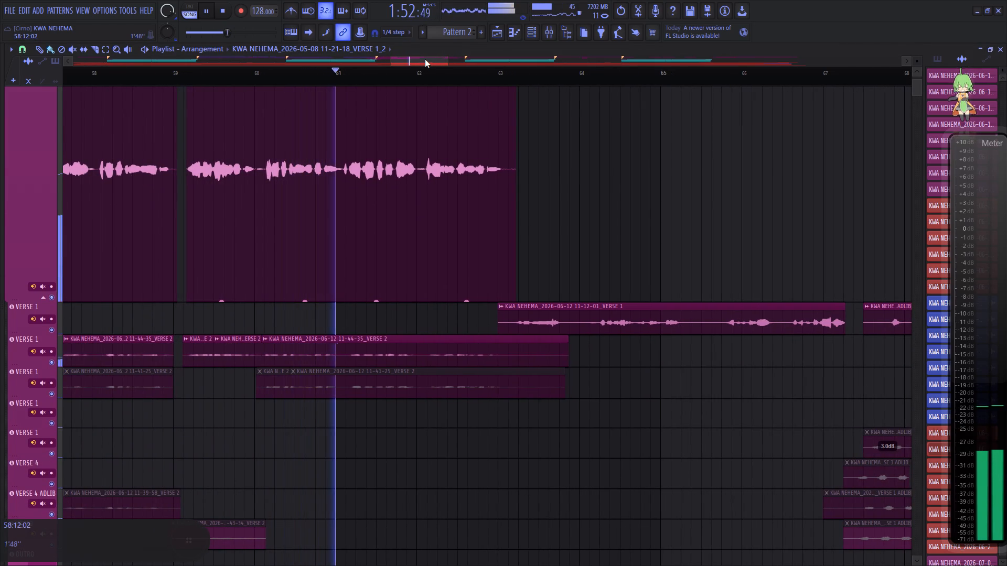
left_click_drag(425, 59, 430, 63)
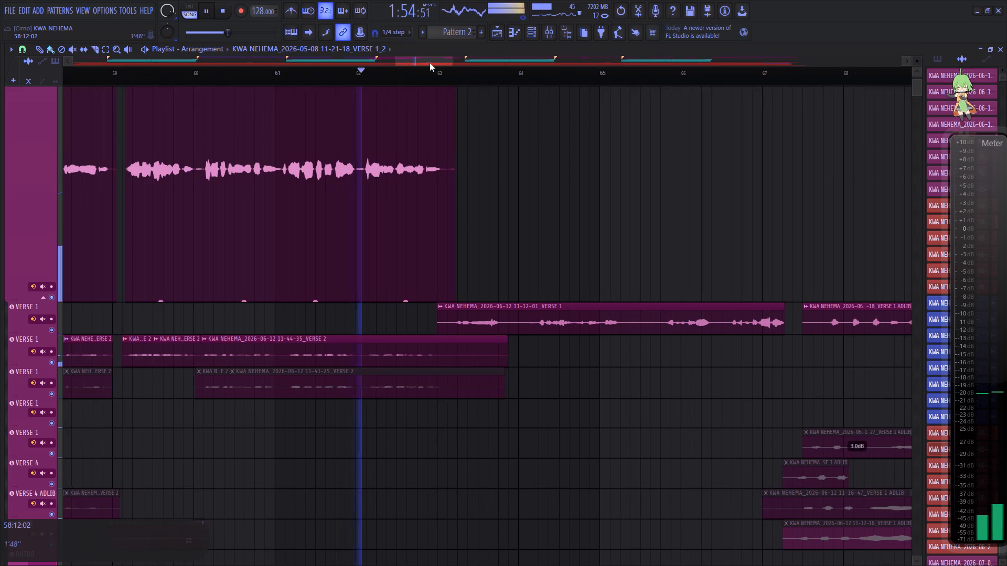
left_click_drag(430, 63, 432, 63)
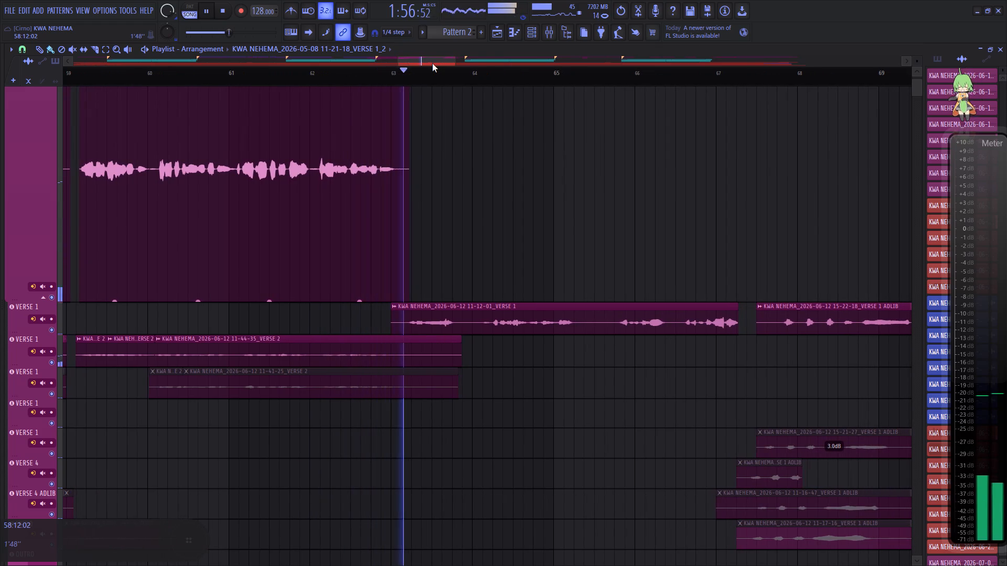
left_click_drag(432, 63, 443, 66)
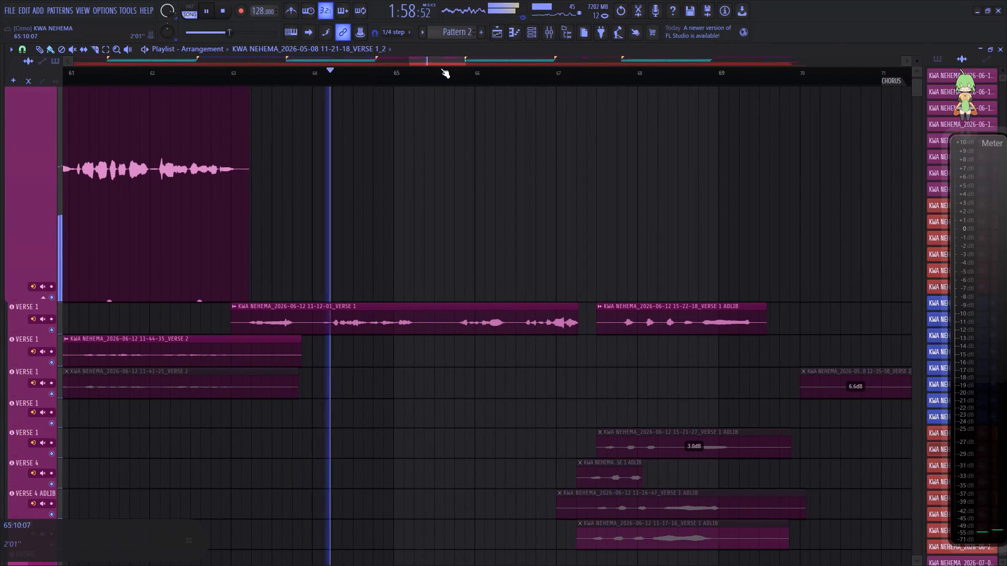
left_click(444, 63)
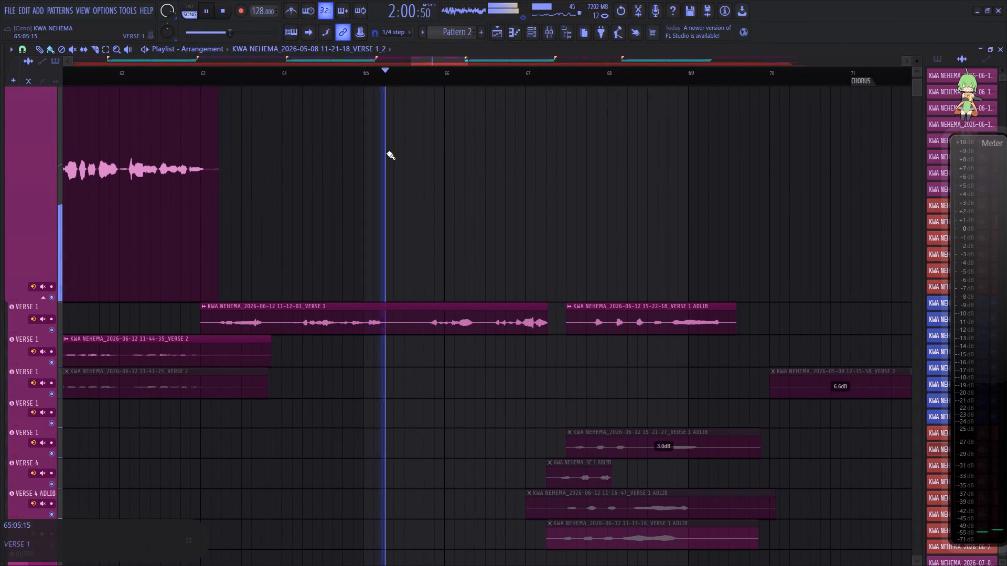
scroll(387, 153, "down", 3)
left_click_drag(446, 60, 450, 61)
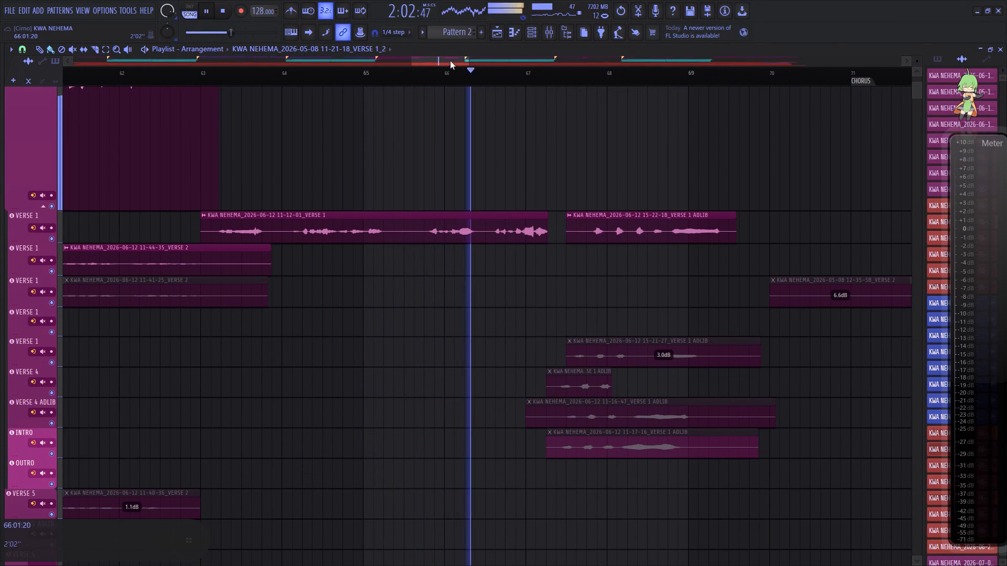
left_click_drag(450, 61, 455, 63)
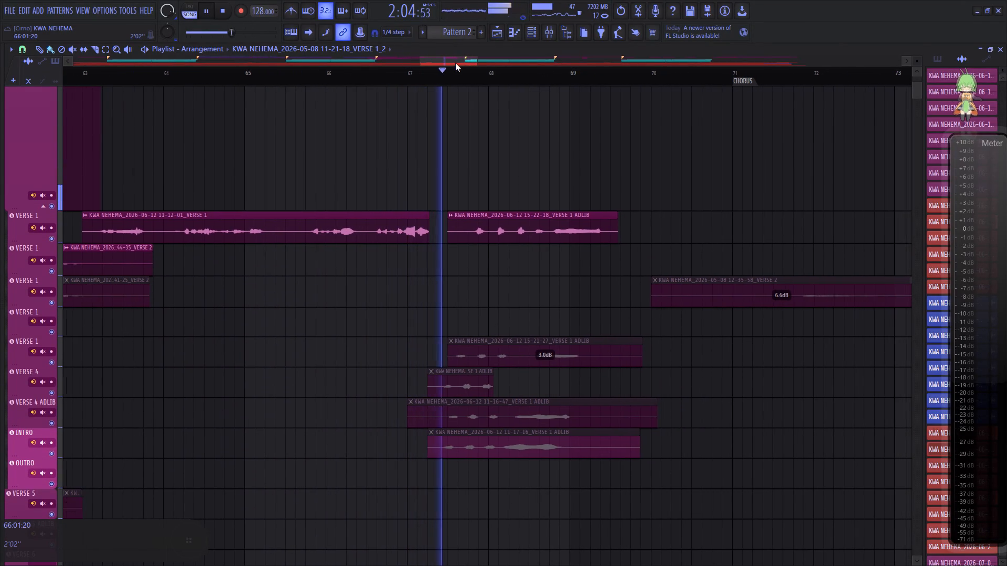
left_click_drag(455, 63, 467, 68)
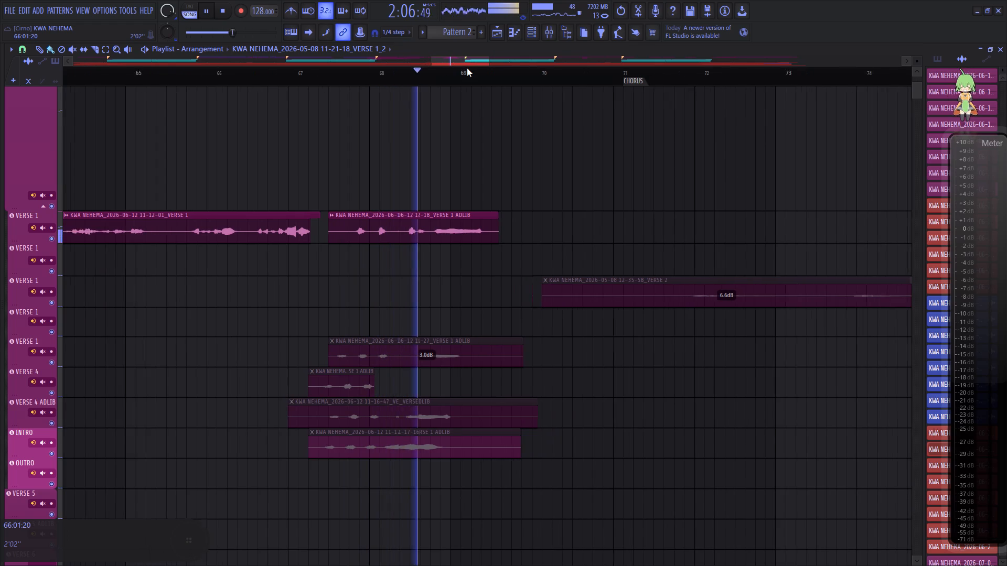
left_click_drag(467, 68, 468, 68)
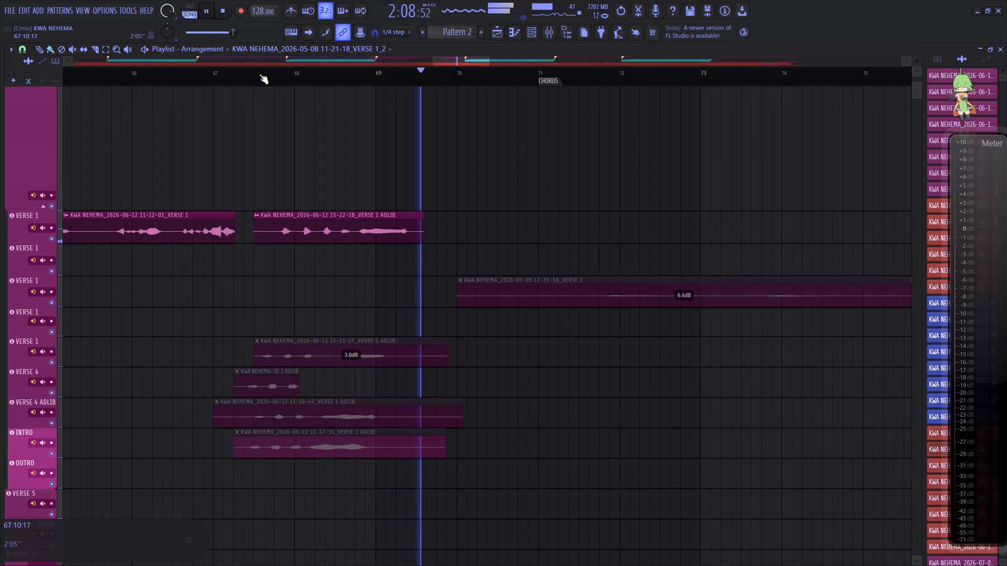
Slice the 15-22-18 VERSE 1 ADLIB clip at about mid-bar 68 and three-quarters through it, removing the thin piece at the second cut.
left_click(246, 72)
left_click(92, 48)
scroll(375, 77, "up", 1)
scroll(375, 77, "down", 1)
scroll(375, 77, "up", 2)
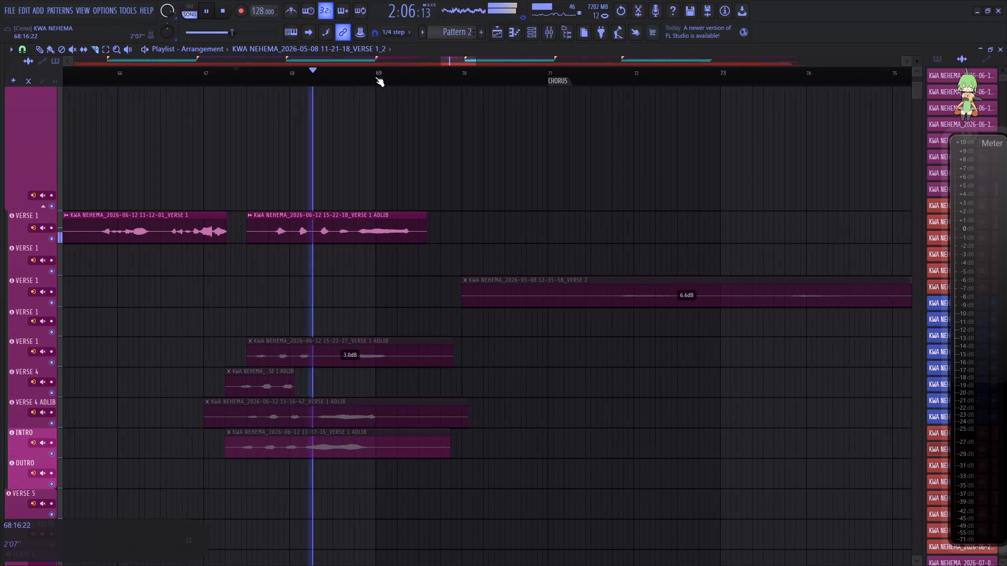
scroll(375, 77, "up", 2)
key("space")
key("space")
left_click(303, 232)
left_click(336, 227)
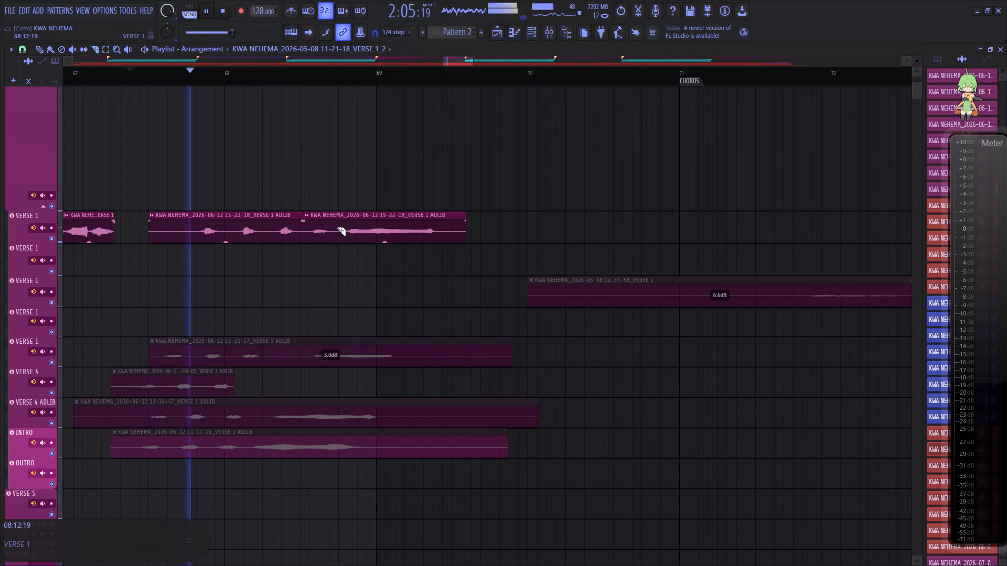
key("space")
right_click(340, 237)
key("space")
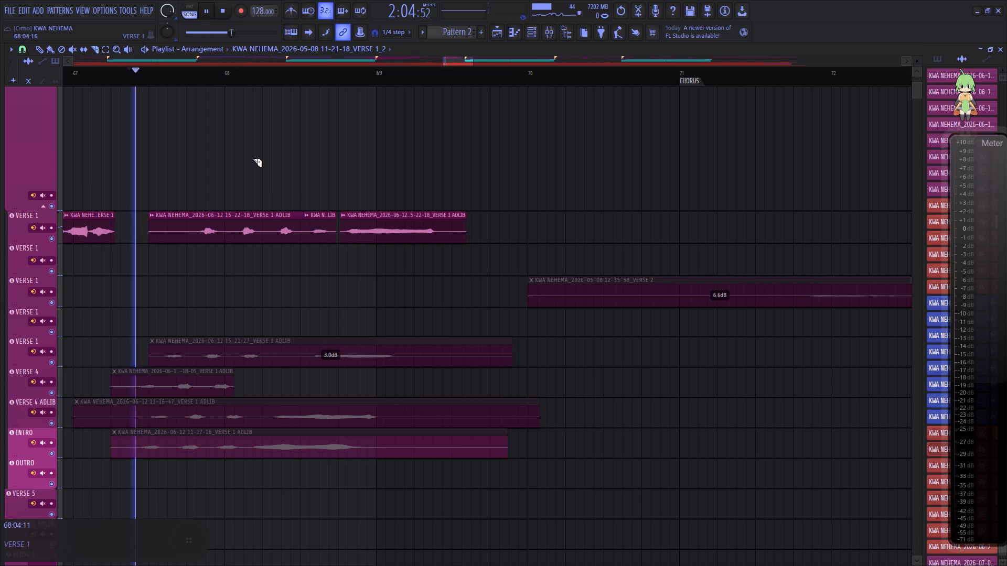
Switch to the Paint tool and move the short middle adlib slice slightly later, checking by playback.
left_click(49, 46)
key("space")
key("space")
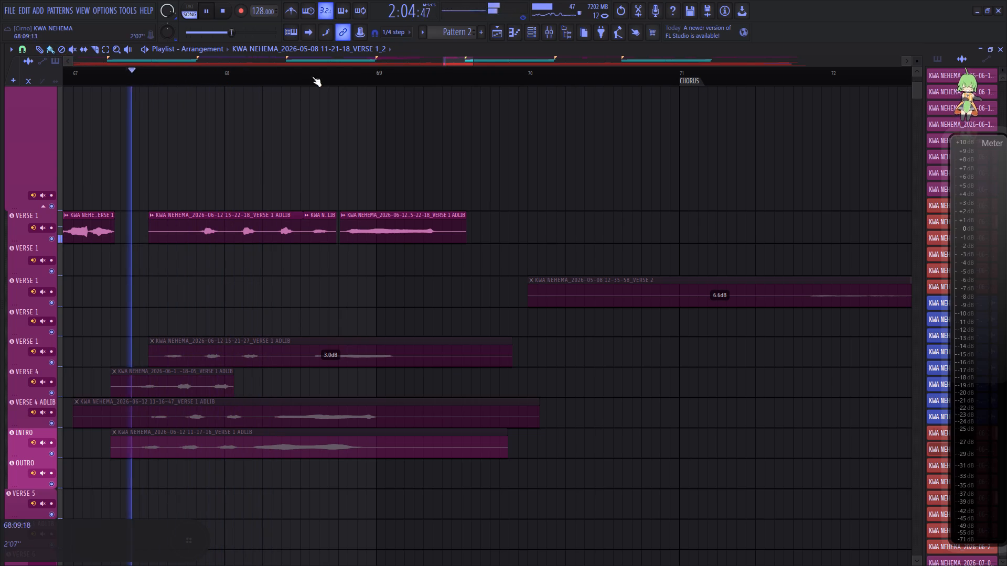
scroll(345, 78, "up", 7)
left_click_drag(288, 221, 303, 223)
key("space")
key("space")
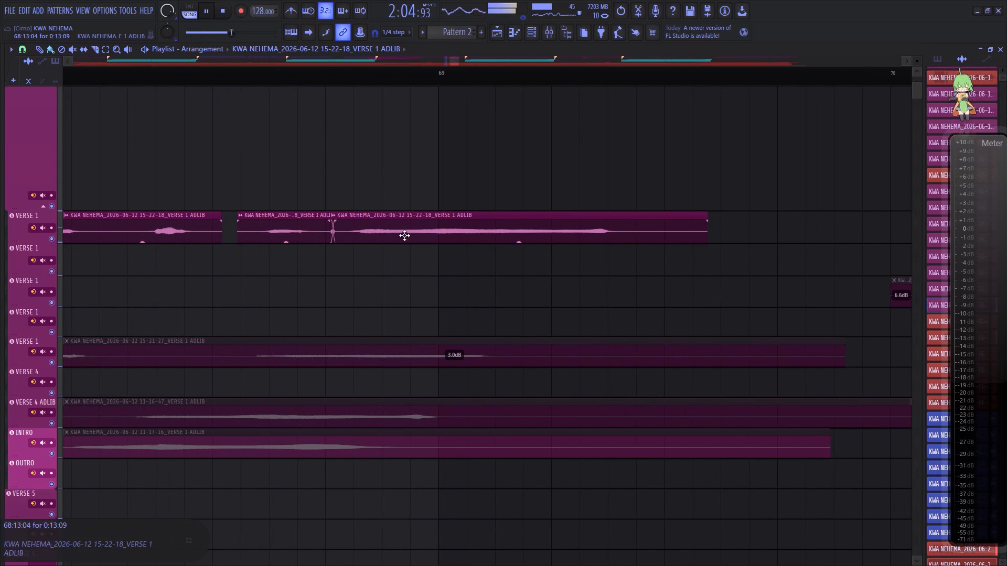
Move the long last adlib slice later so it starts at 68:14:03, checking the timing by playback.
left_click_drag(405, 235, 417, 234)
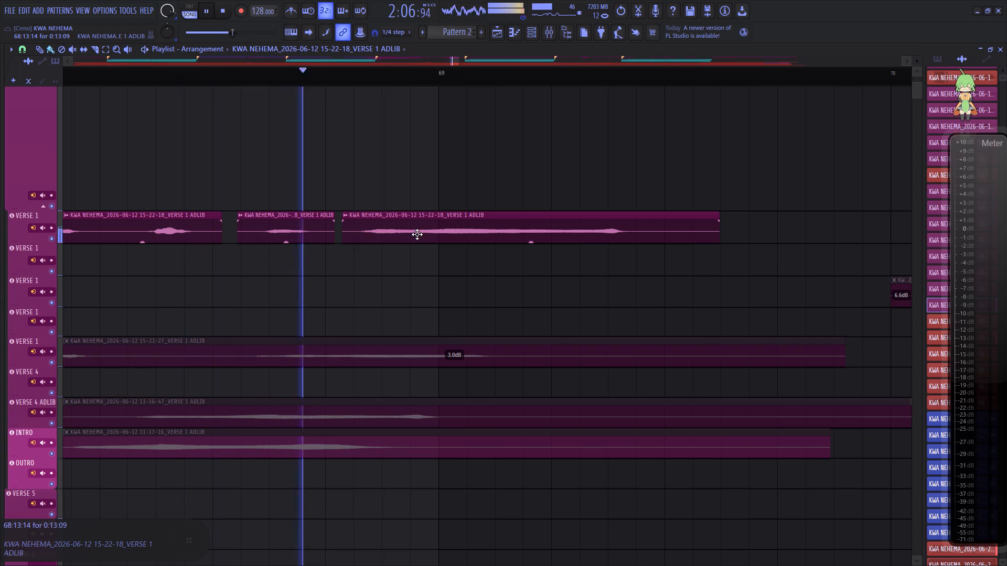
left_click_drag(417, 234, 428, 234)
key("space")
key("space")
left_click(394, 238)
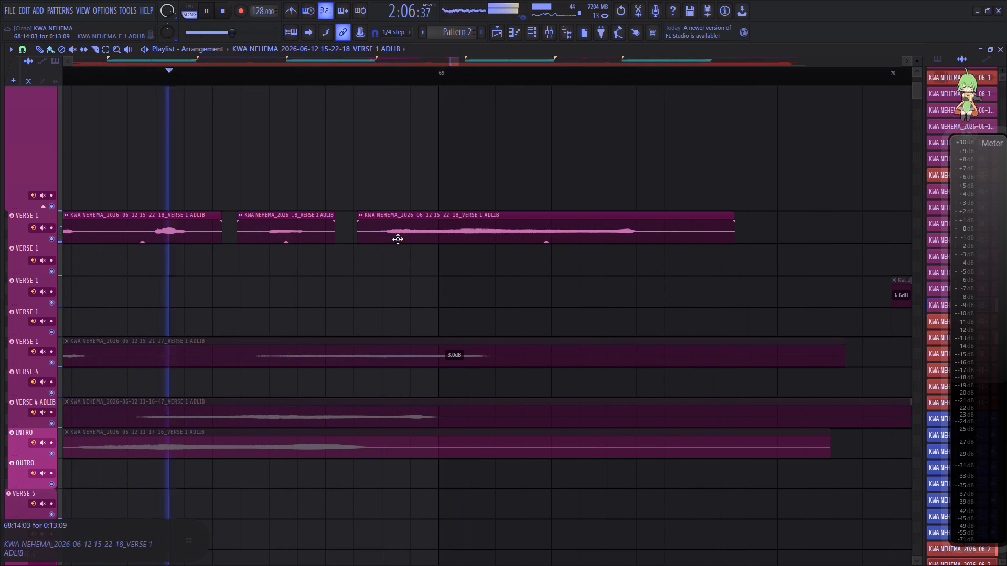
Nudge the short middle adlib slice slightly later so it starts at 68:10:00.
left_click_drag(308, 227, 312, 228)
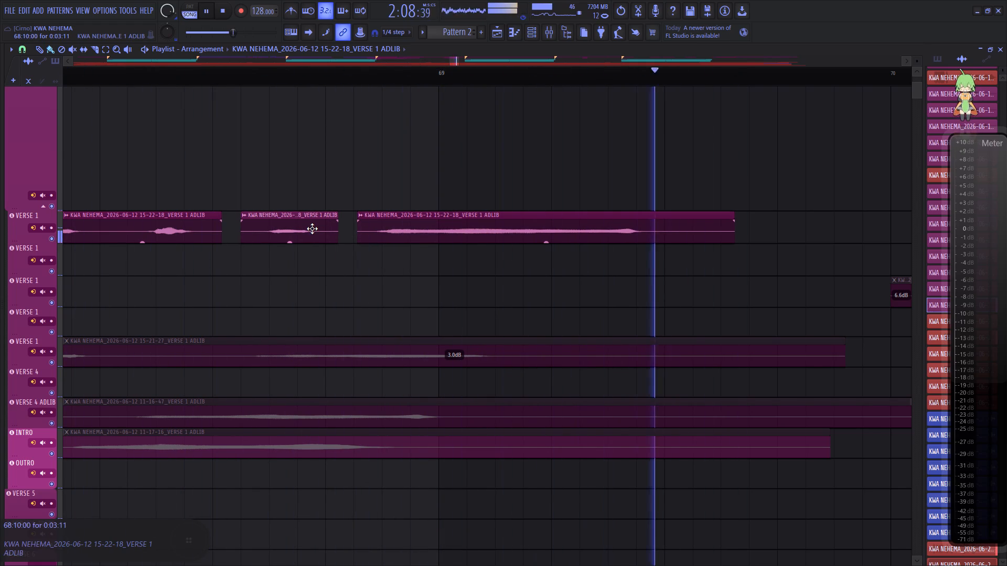
Nudge the short middle adlib slice slightly later so it starts at 68:10:02, checking the timing by playback.
left_click_drag(312, 228, 314, 229)
key("space")
key("space")
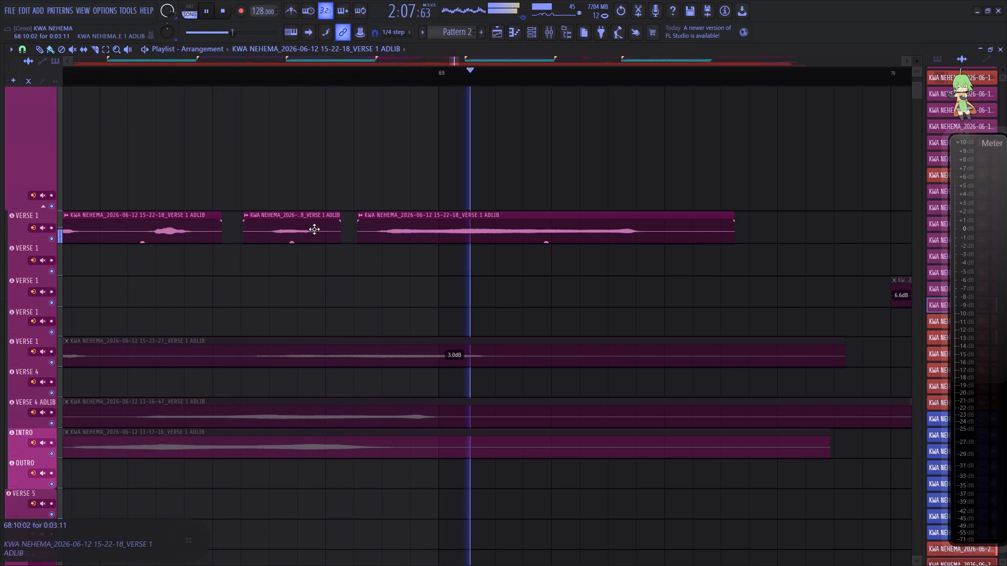
Replay the lead-in to the bar 71 CHORUS and stretch the last distort clip's fade-out back to the clip's start.
scroll(513, 73, "down", 5)
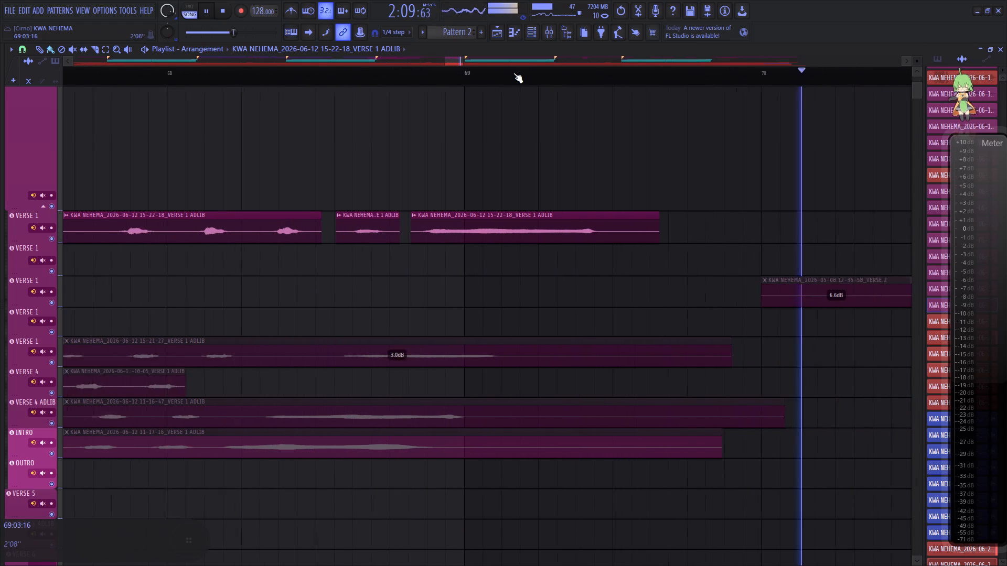
scroll(513, 73, "down", 13)
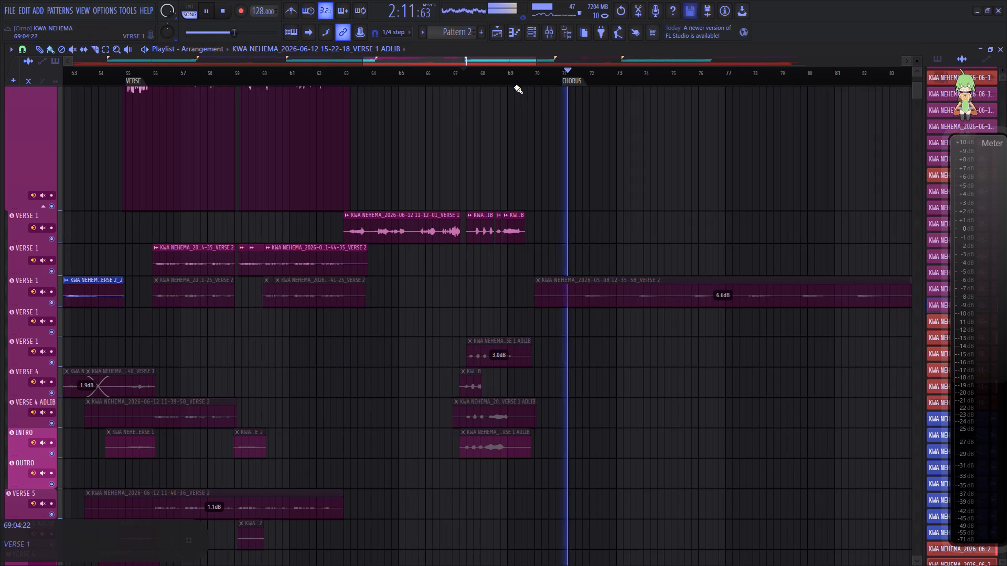
left_click_drag(458, 61, 491, 58)
scroll(475, 137, "up", 5)
scroll(473, 137, "down", 14)
scroll(473, 137, "up", 1)
scroll(473, 137, "down", 4)
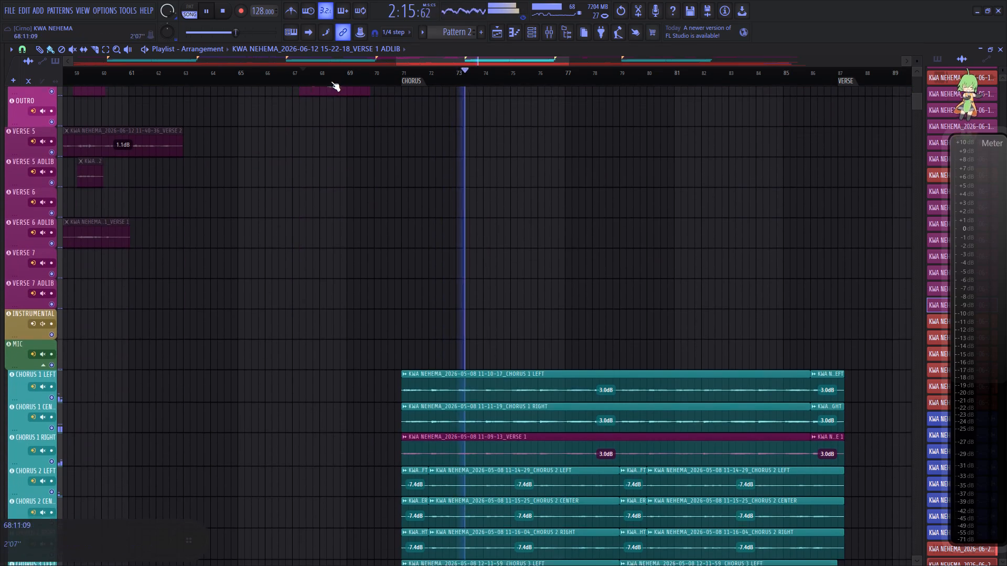
left_click(330, 80)
scroll(392, 198, "down", 6)
scroll(393, 191, "up", 1)
scroll(393, 191, "down", 18)
scroll(394, 187, "down", 7)
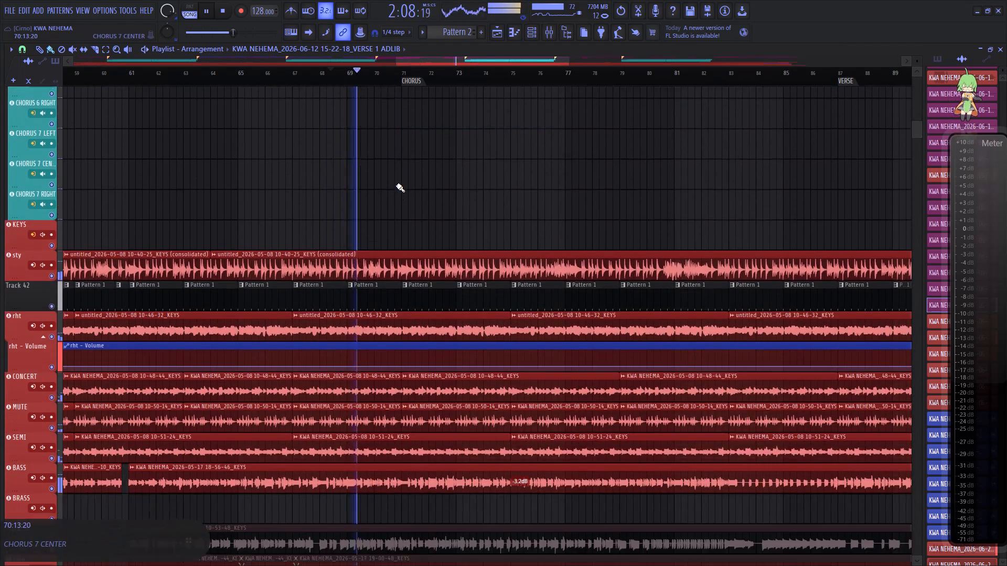
scroll(396, 185, "down", 5)
scroll(396, 185, "up", 1)
scroll(396, 185, "down", 5)
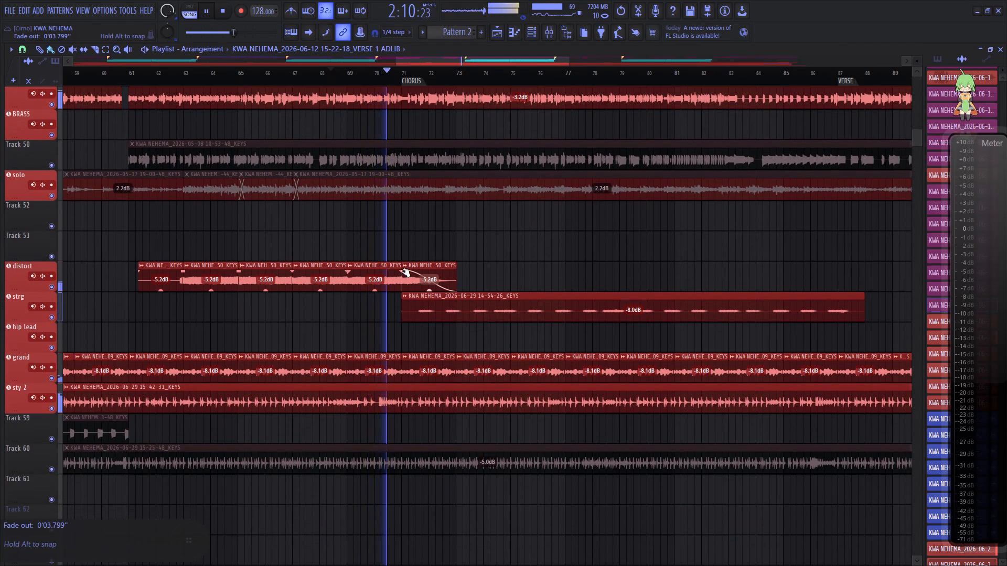
left_click_drag(401, 271, 389, 272)
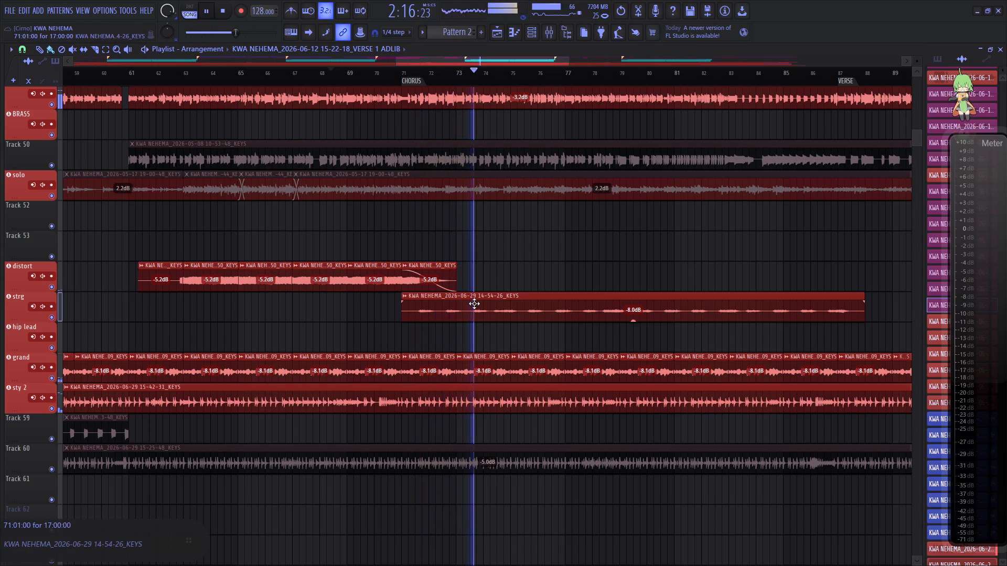
Audition the strg track alone, restore the other tracks, and raise its bar 71 clip's gain to -6.4 dB.
right_click(49, 319)
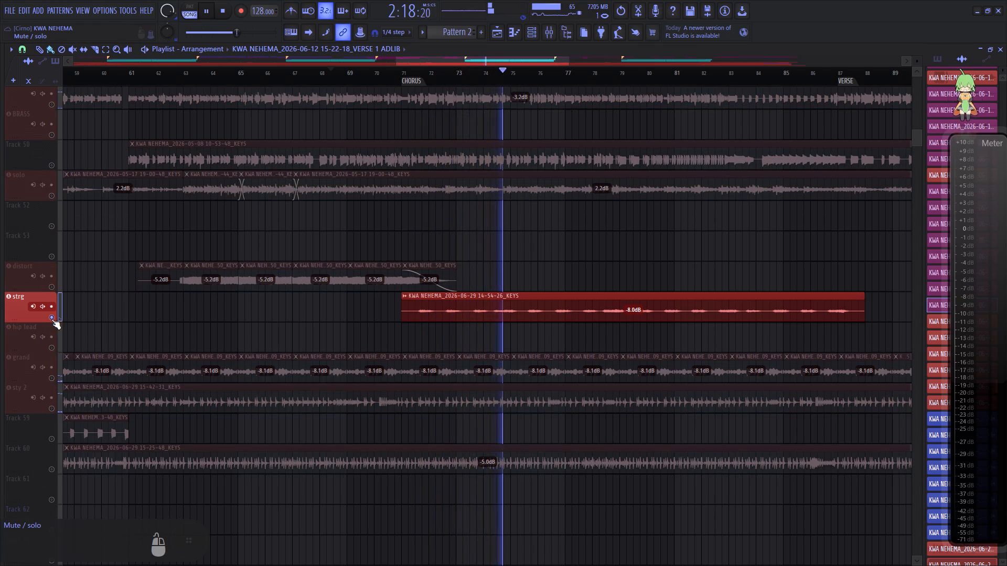
right_click(53, 321)
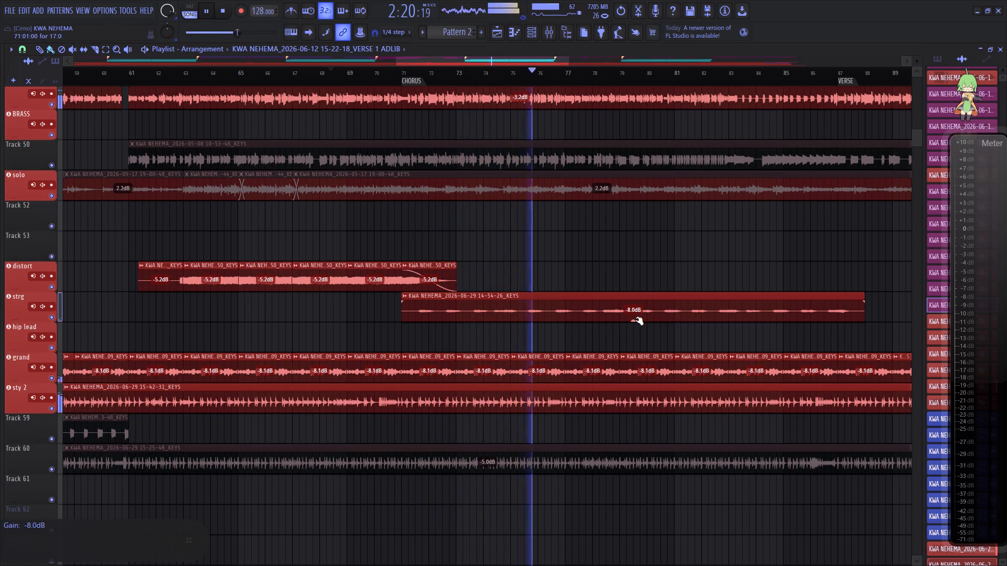
left_click_drag(635, 320, 636, 303)
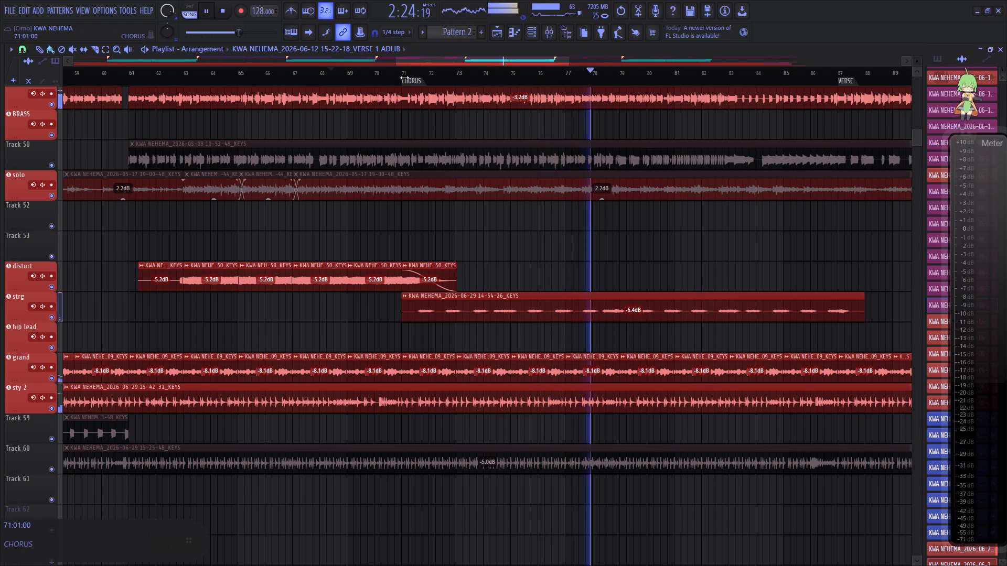
Play from the bar 71 CHORUS and unmute the long solo track clip that starts at bar 67.
left_click(404, 78)
left_click(396, 75)
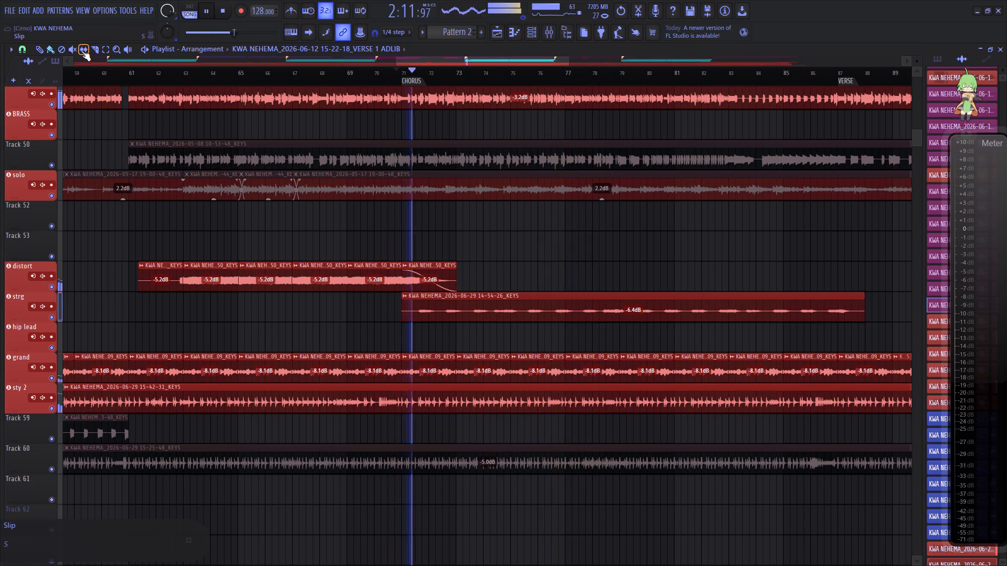
left_click(71, 48)
left_click(475, 179)
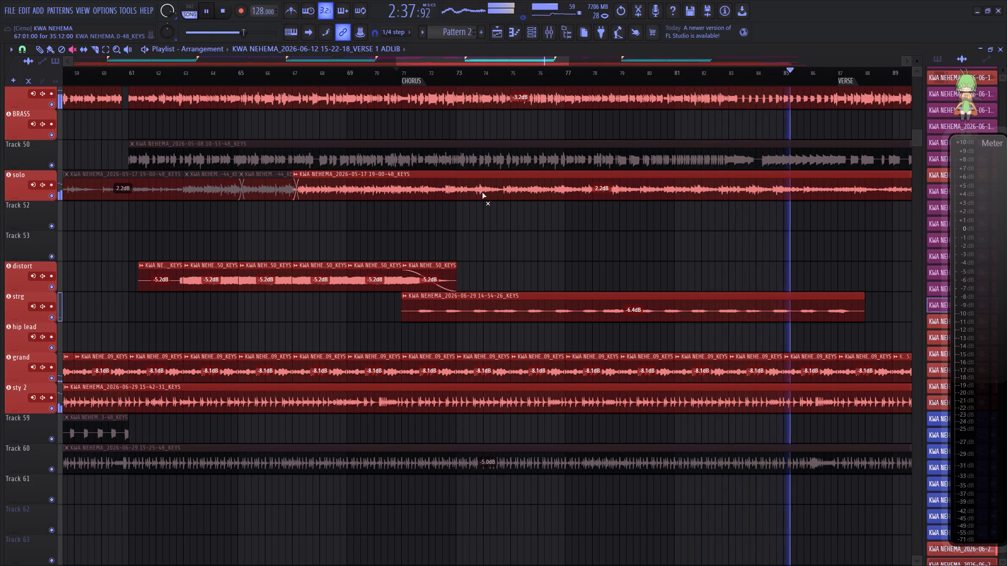
Briefly isolate the solo track and listen on through the VERSE at bar 87 towards the next CHORUS.
scroll(482, 77, "down", 2)
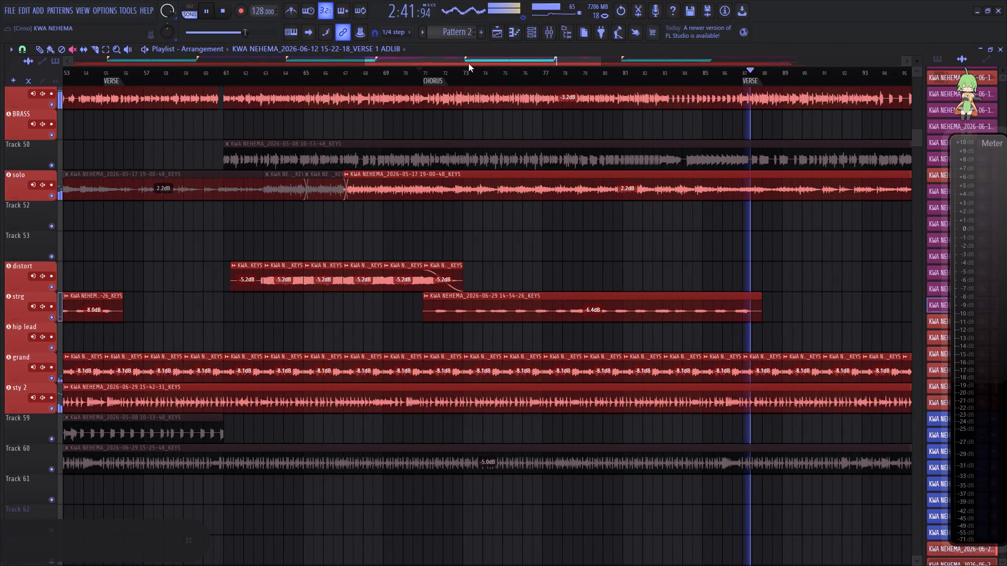
left_click_drag(470, 60, 527, 63)
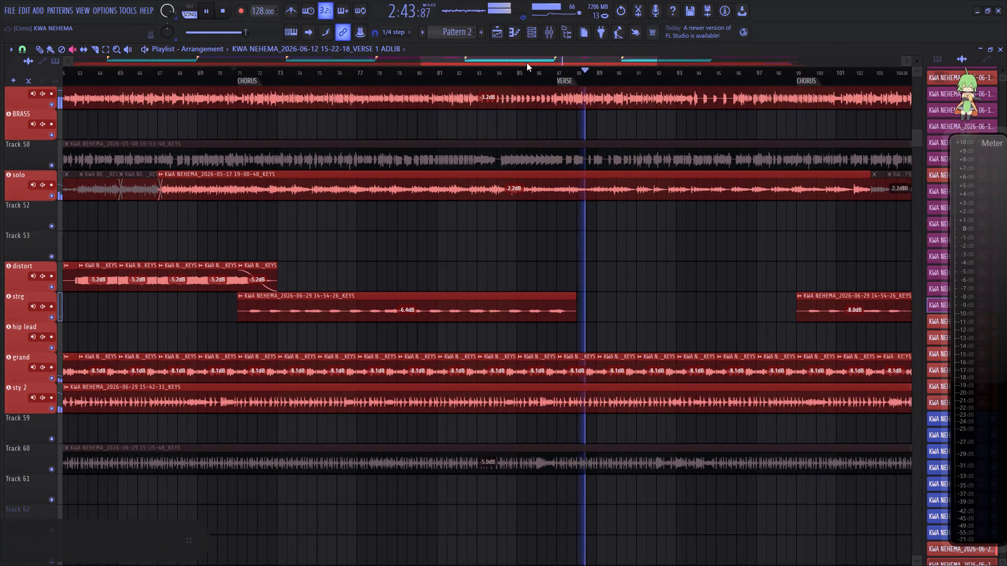
left_click_drag(527, 63, 541, 60)
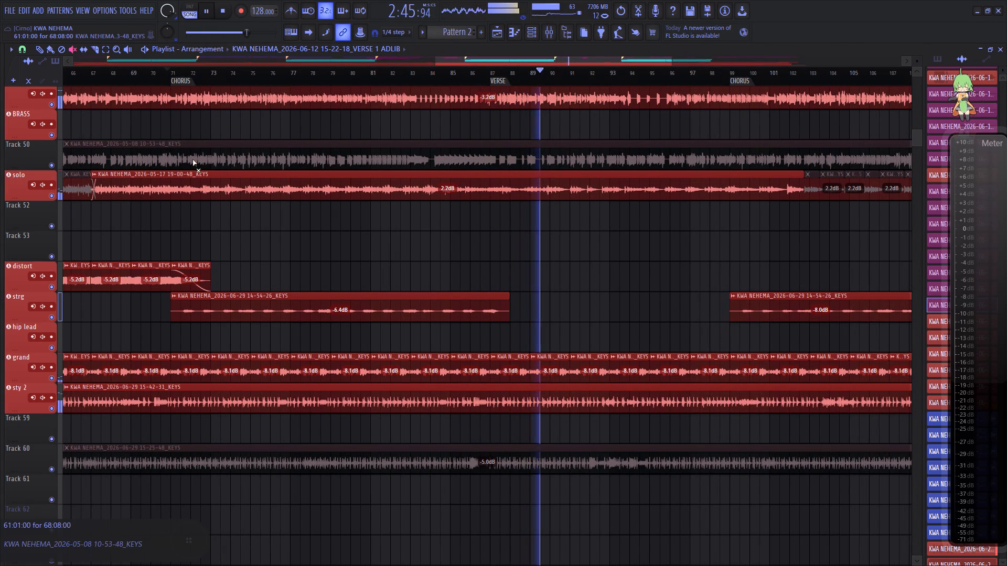
right_click(51, 194)
right_click(51, 194)
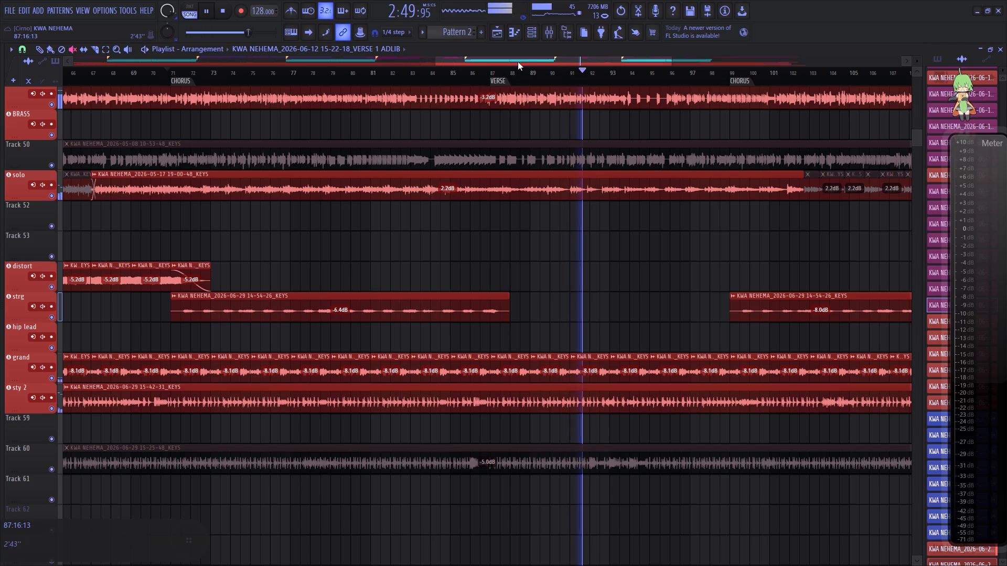
left_click_drag(520, 62, 526, 61)
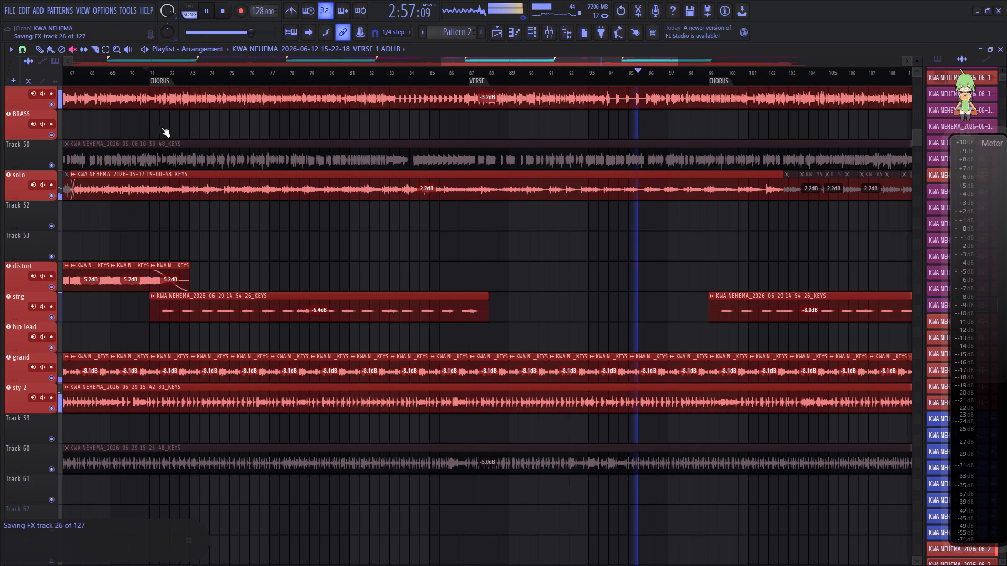
Replay from the bar 71 CHORUS, slice the long solo clip at about 72:08, and mute the part before the cut.
left_click(91, 52)
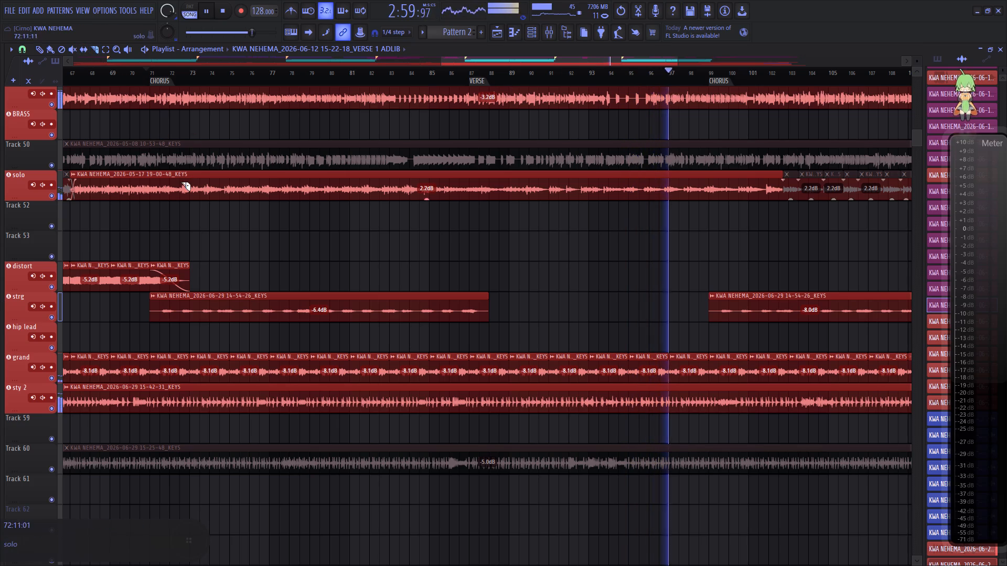
left_click(145, 70)
scroll(155, 71, "up", 6)
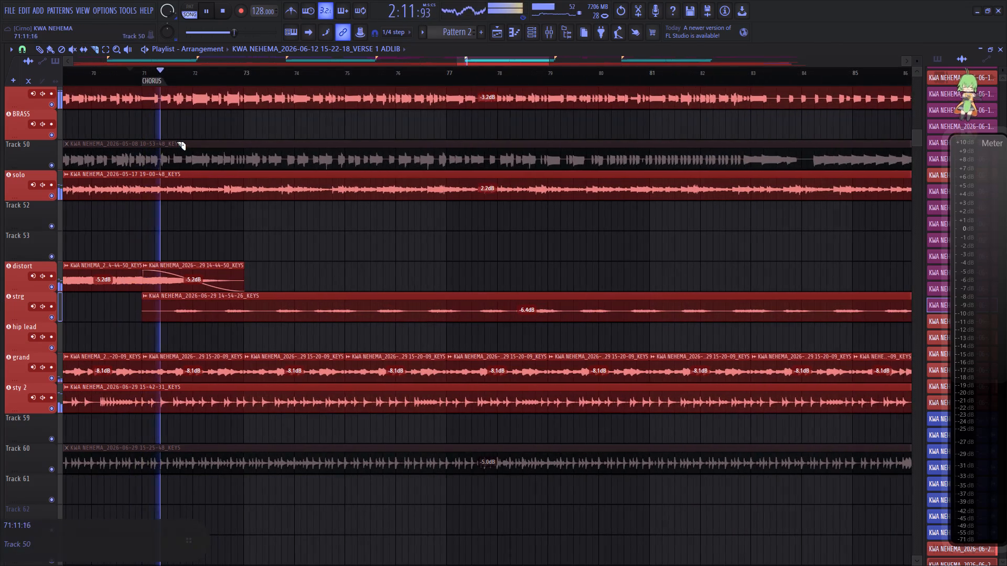
left_click(218, 192)
left_click(73, 50)
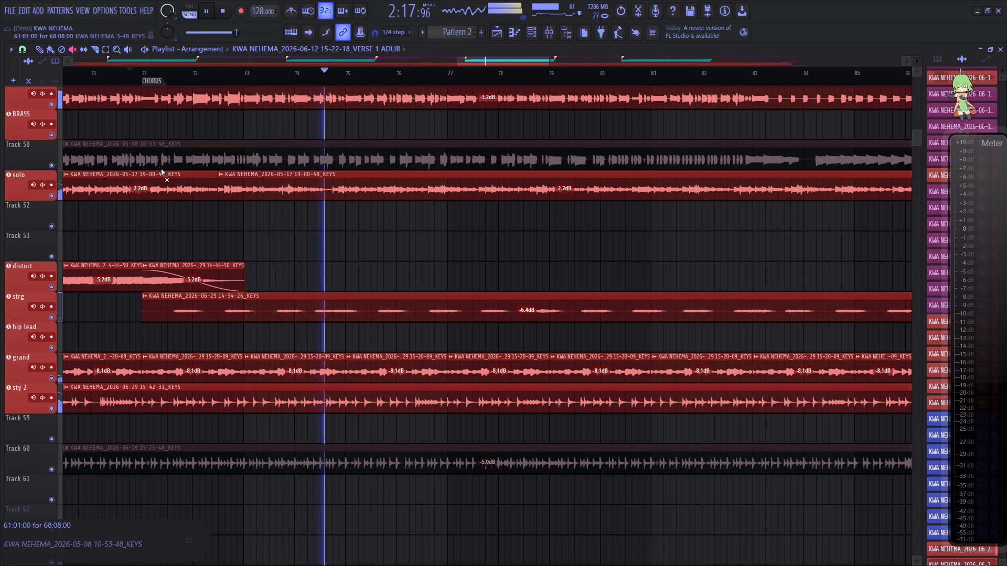
left_click(163, 170)
With the Paint tool, shorten the muted solo clip's end to about bar 72 and extend the active clip's start back to about 72:03.
left_click(47, 50)
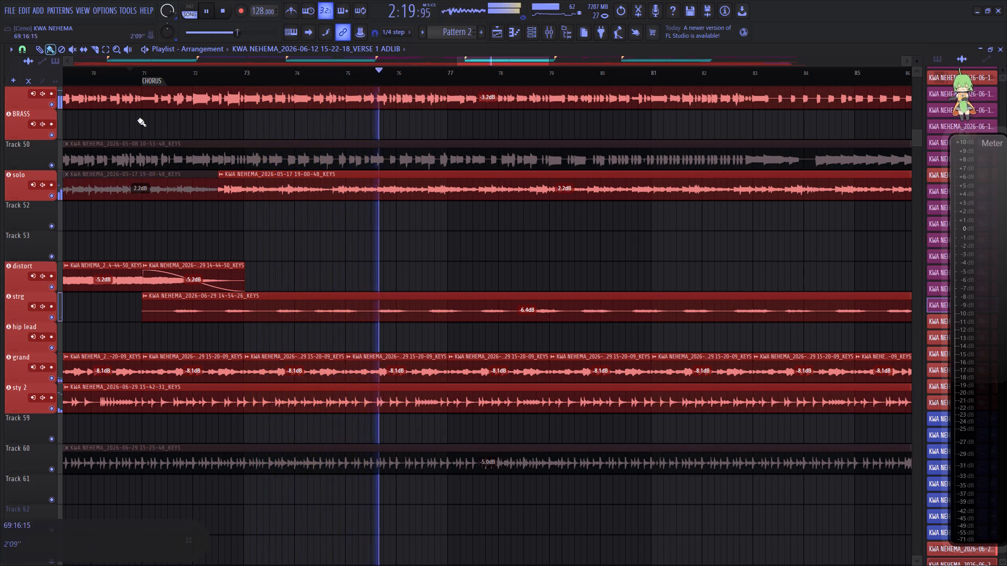
left_click_drag(216, 192, 200, 191)
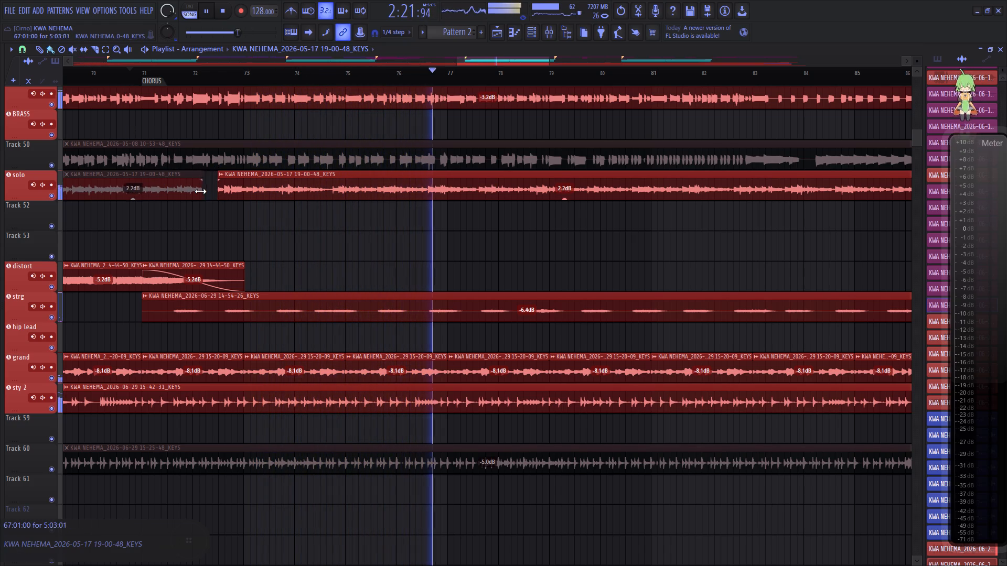
left_click_drag(200, 191, 191, 191)
left_click_drag(218, 191, 201, 193)
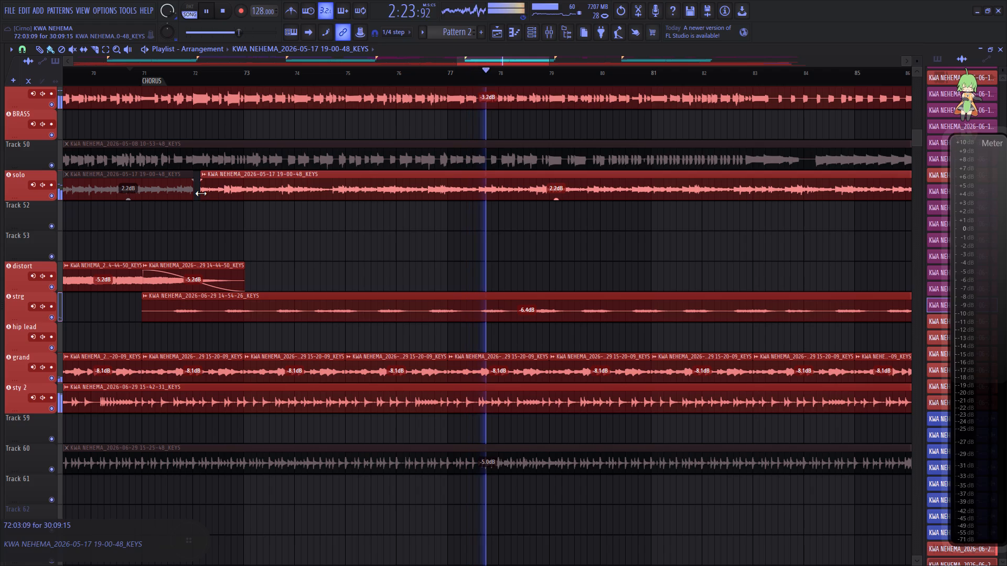
left_click_drag(201, 193, 200, 194)
Add a fade-in to the active solo clip reaching about bar 73, checking the entry by playback.
left_click_drag(201, 181, 236, 179)
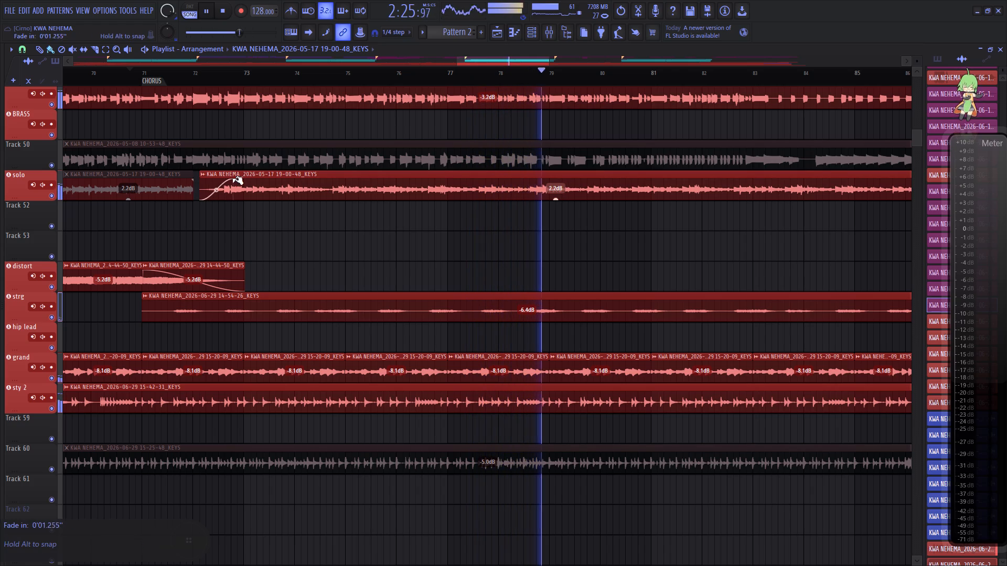
left_click_drag(236, 179, 246, 177)
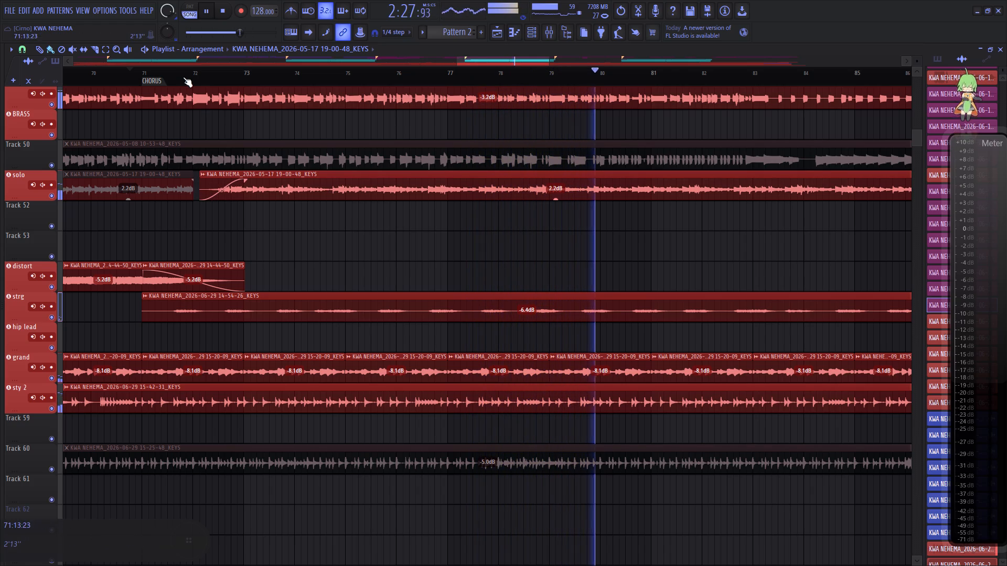
left_click(183, 71)
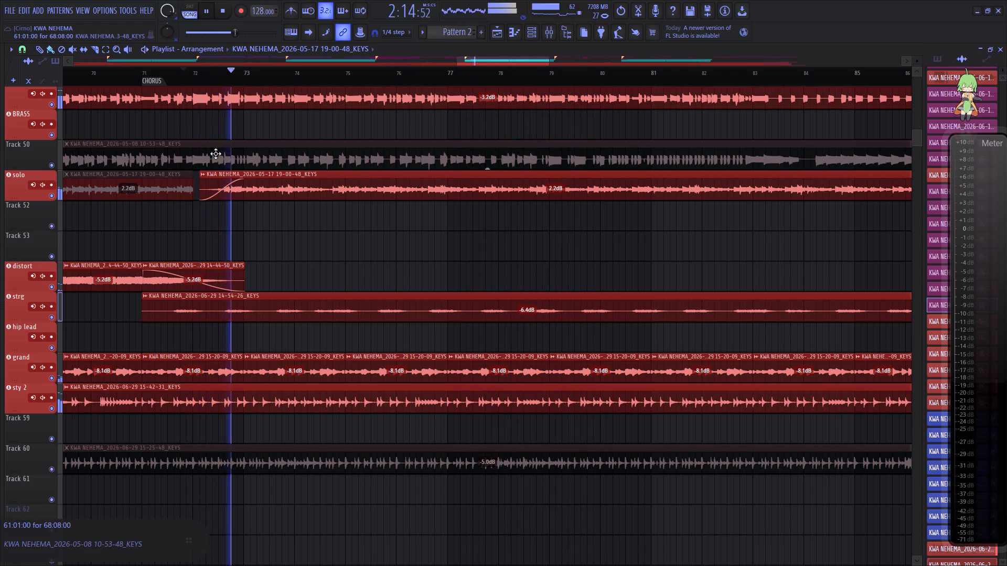
left_click(121, 78)
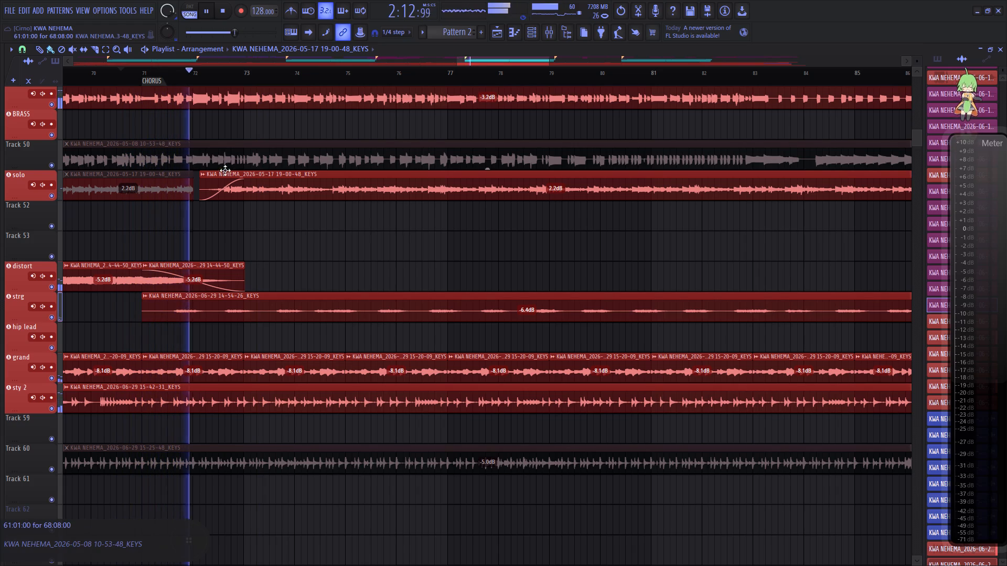
Trim the muted solo clip's end to shortly after bar 71, extend the active clip's start back to 71:09:07, and replay from the CHORUS.
left_click_drag(192, 195, 156, 198)
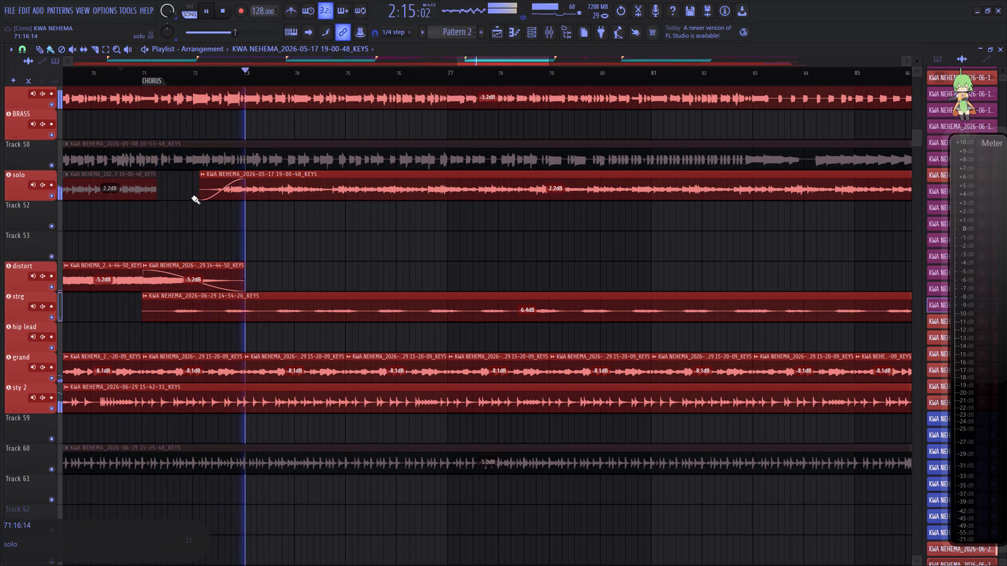
left_click_drag(200, 195, 169, 197)
left_click(139, 79)
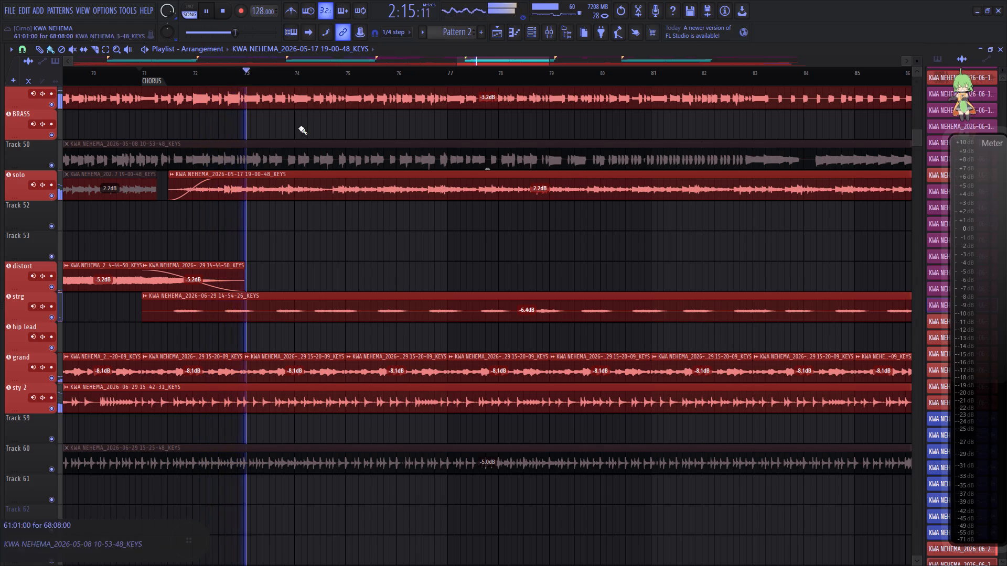
Trim the muted solo clip's end to just before bar 71 and extend the active solo clip's start back to 71:01:18.
scroll(307, 77, "down", 9)
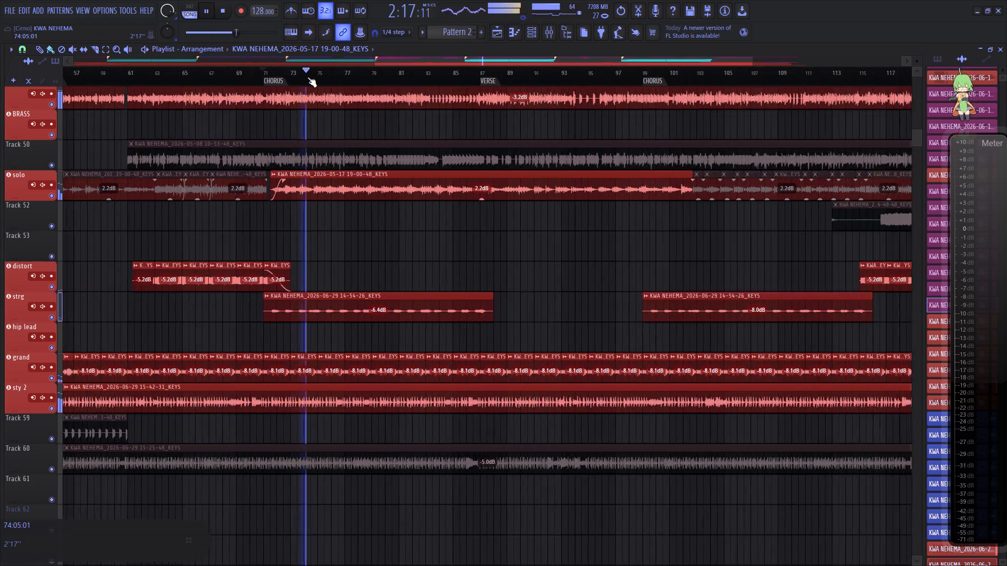
scroll(284, 80, "up", 3)
scroll(284, 80, "down", 1)
scroll(284, 80, "up", 2)
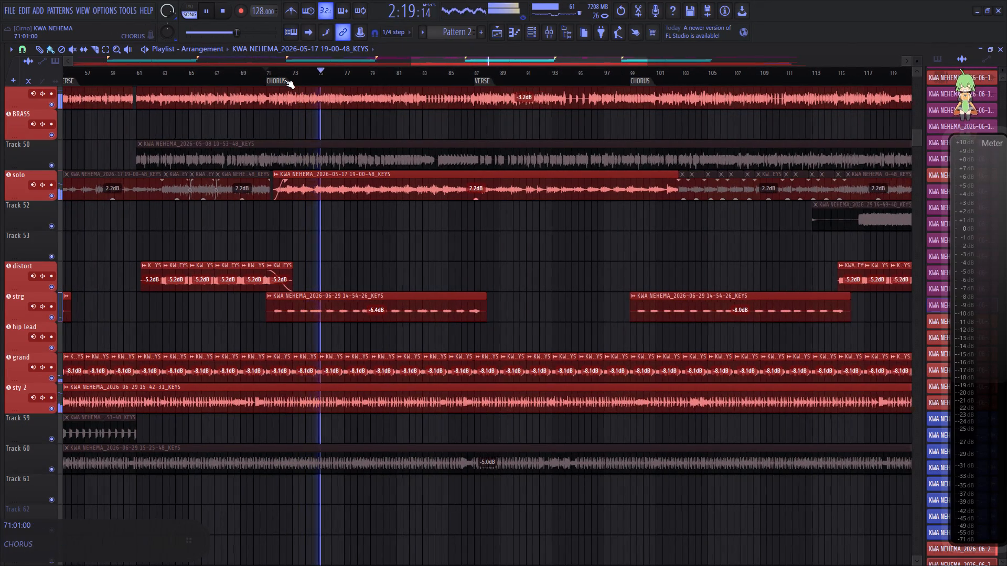
scroll(284, 80, "up", 8)
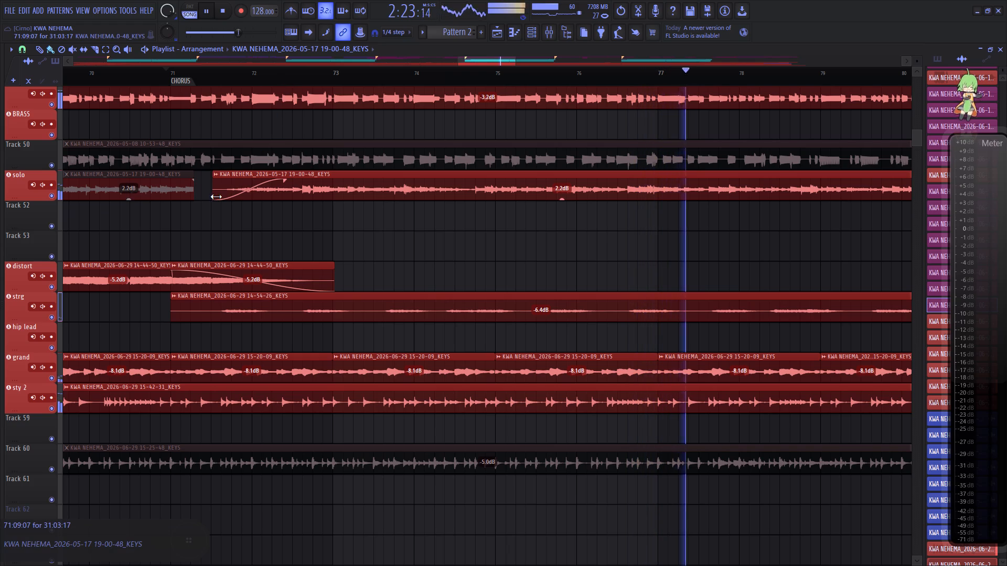
left_click_drag(215, 197, 204, 202)
left_click_drag(192, 195, 167, 200)
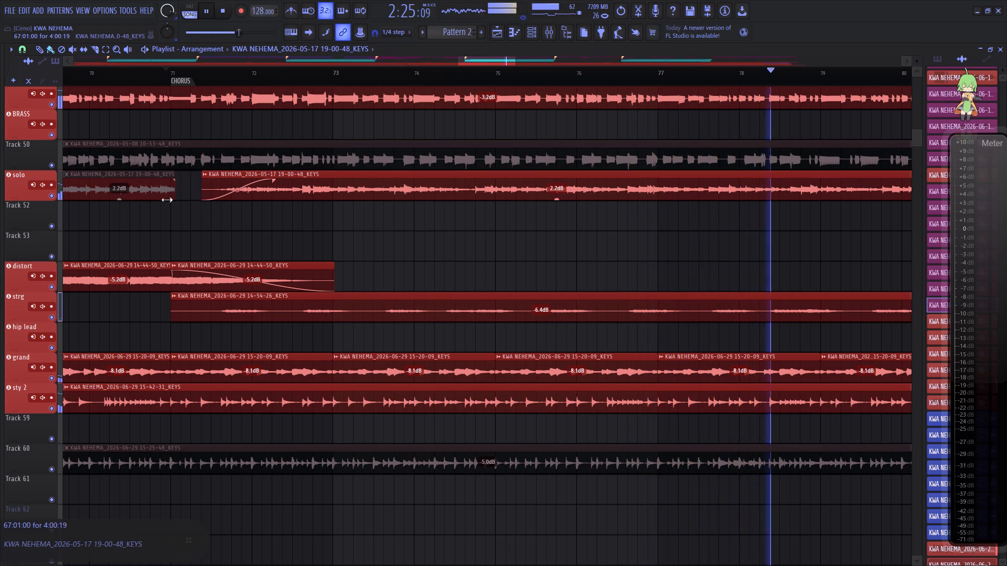
left_click_drag(167, 200, 165, 200)
left_click_drag(205, 195, 175, 206)
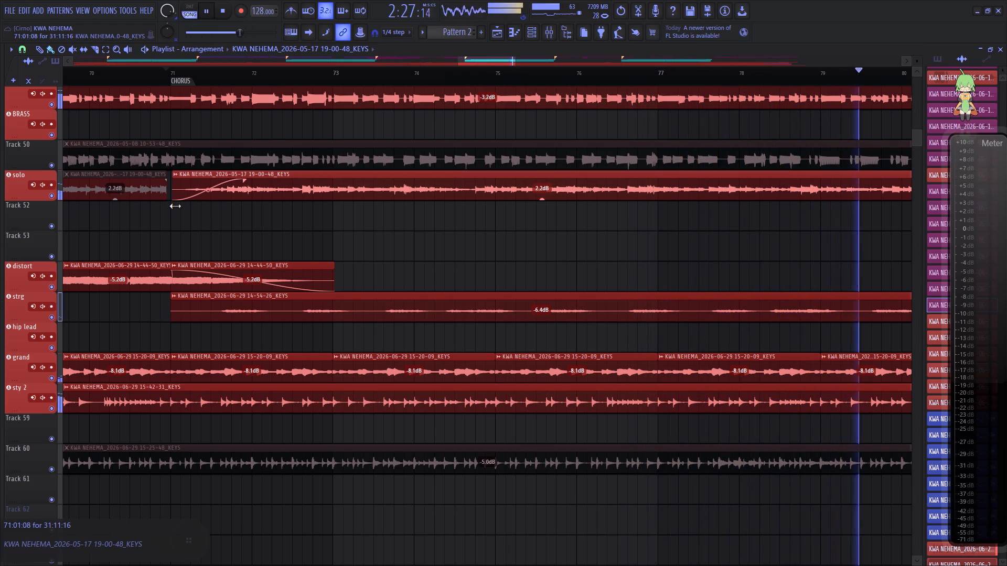
left_click_drag(175, 206, 177, 206)
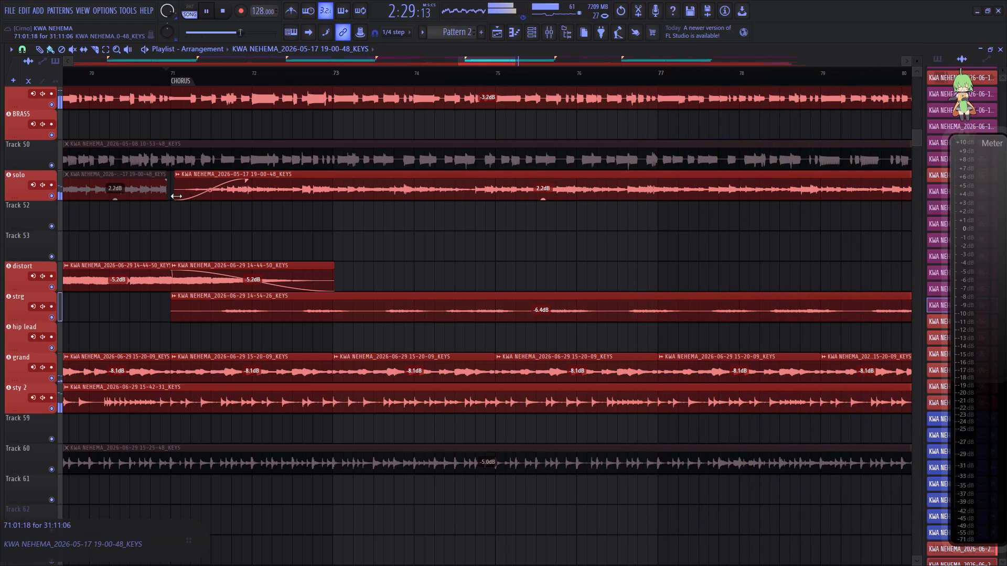
Extend the active solo clip's start back to bar 71, lengthen its fade-in to about bar 73, and replay from bar 70.
left_click(176, 196)
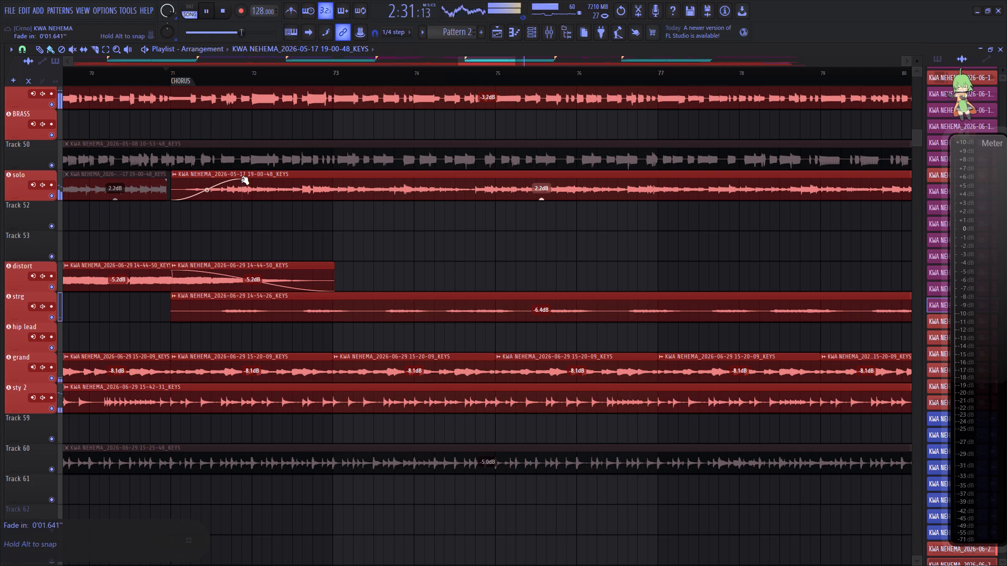
left_click_drag(242, 179, 335, 187)
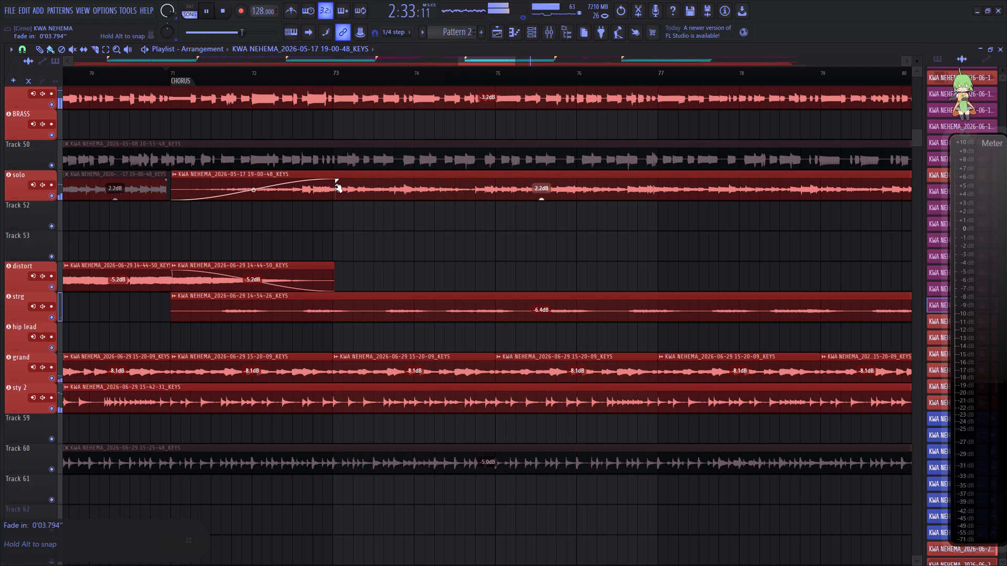
left_click_drag(335, 187, 334, 187)
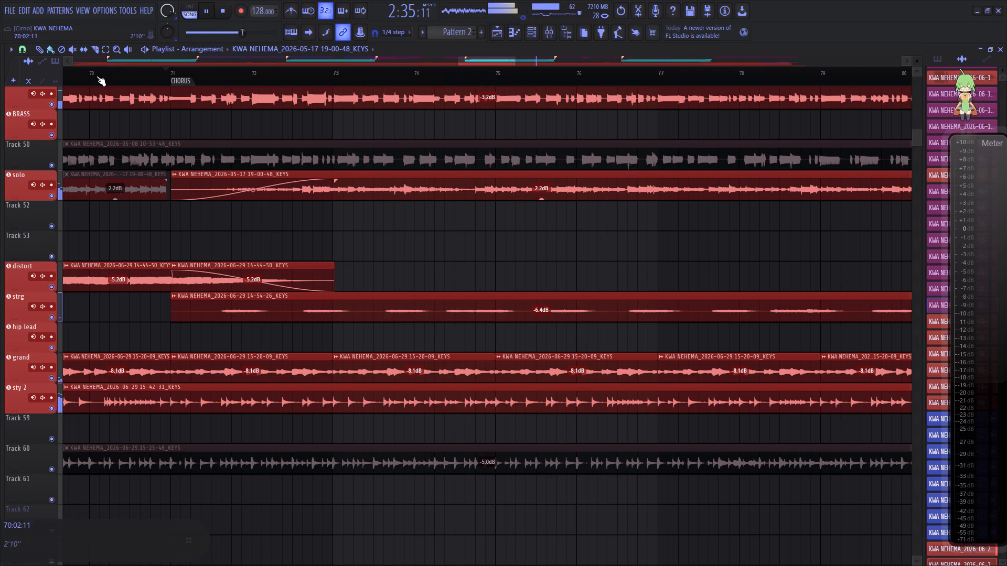
left_click(97, 76)
scroll(155, 82, "down", 3)
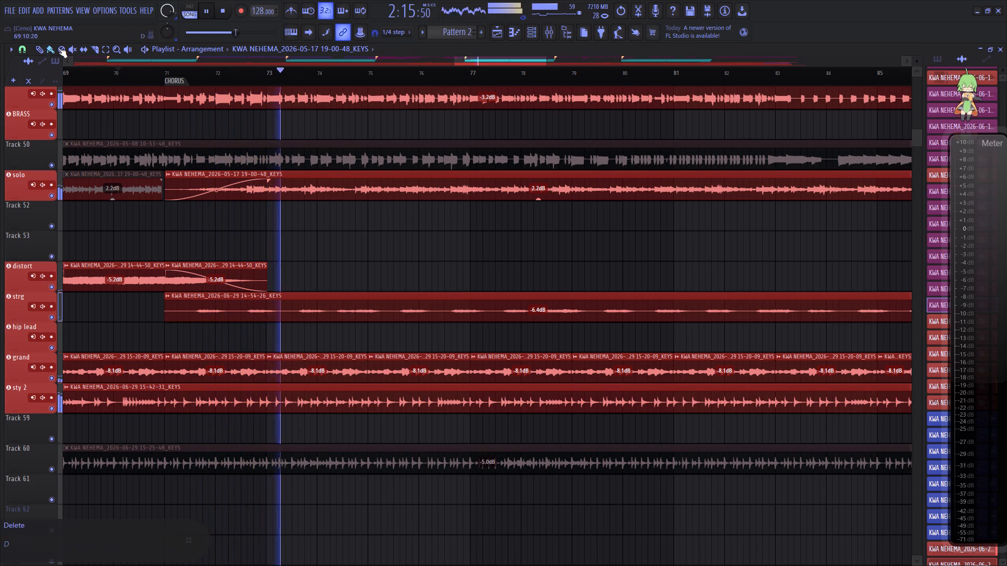
Save the project.
left_click(14, 7)
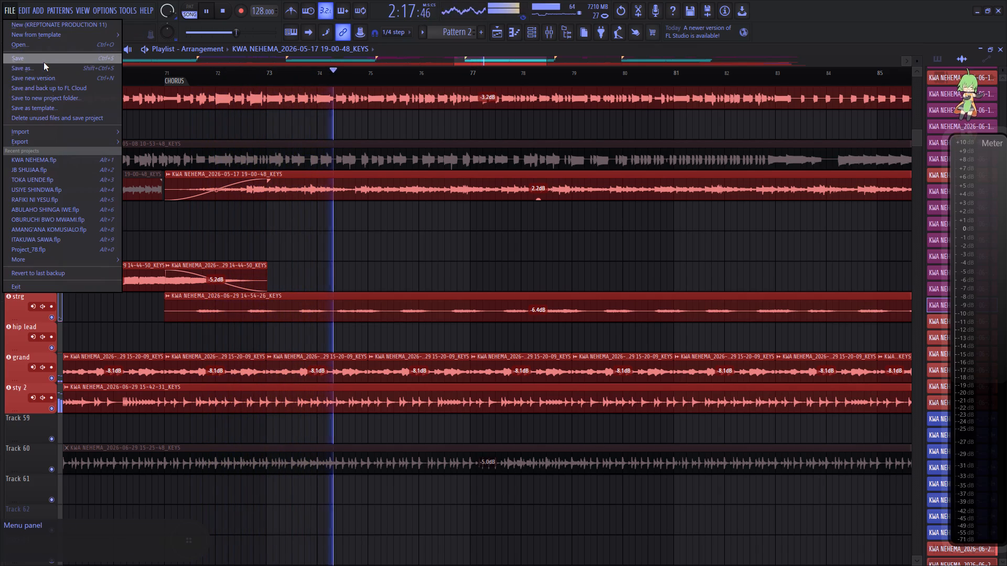
left_click(44, 62)
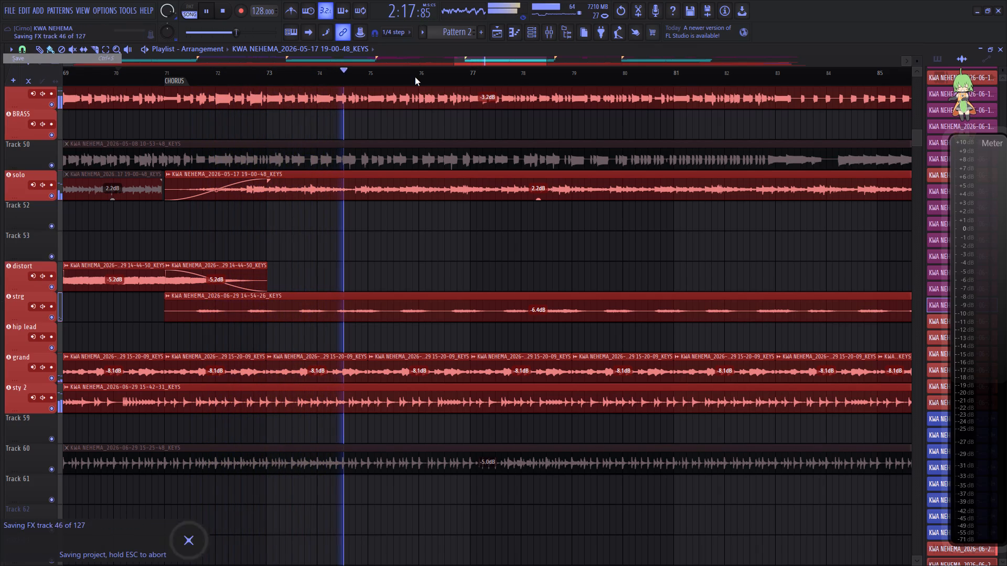
Follow playback through the chorus and VERSE up to the CHORUS at bar 99, examining the solo and neighbouring instrument tracks.
left_click_drag(478, 64, 494, 63)
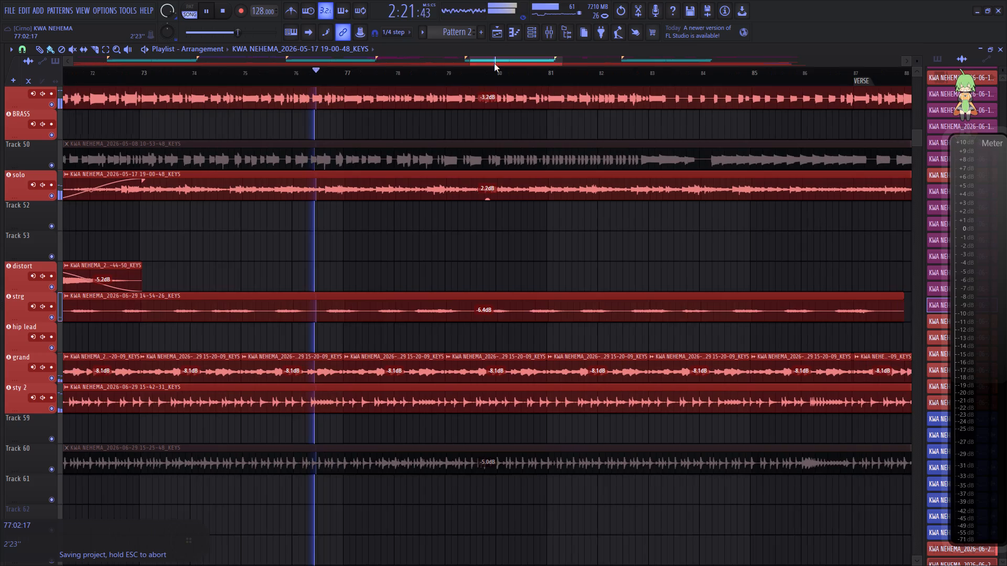
left_click_drag(494, 63, 499, 64)
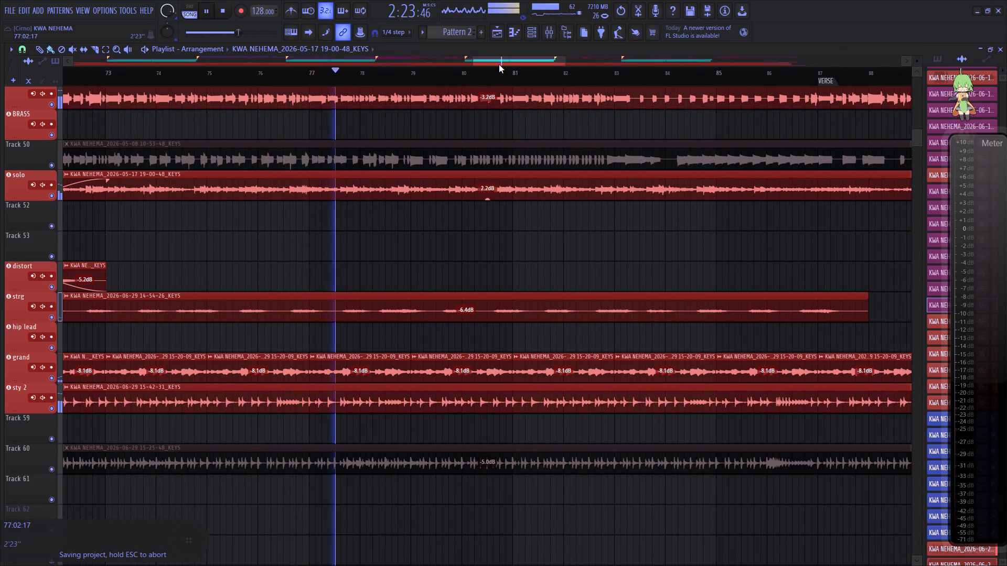
left_click_drag(499, 64, 504, 64)
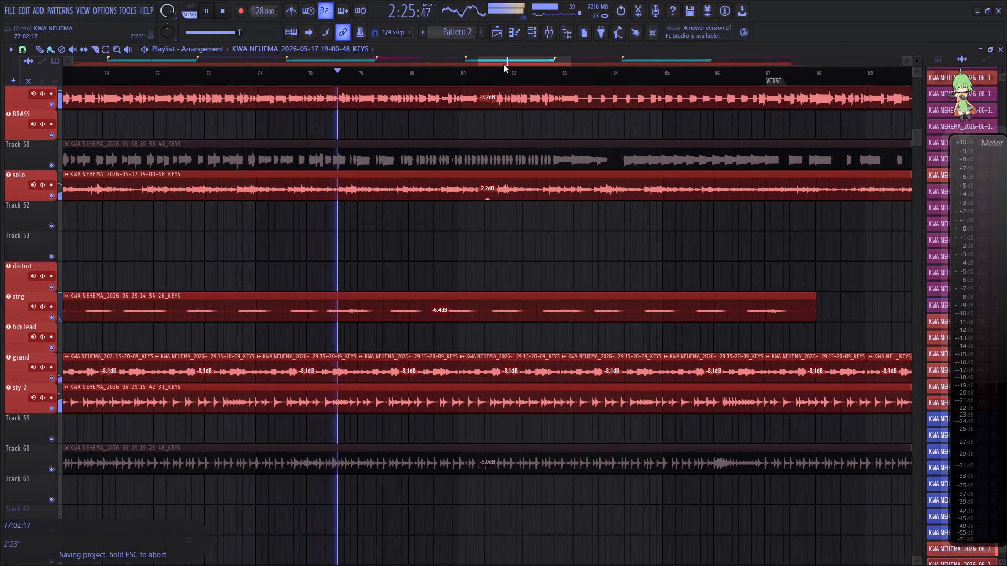
left_click_drag(504, 64, 515, 63)
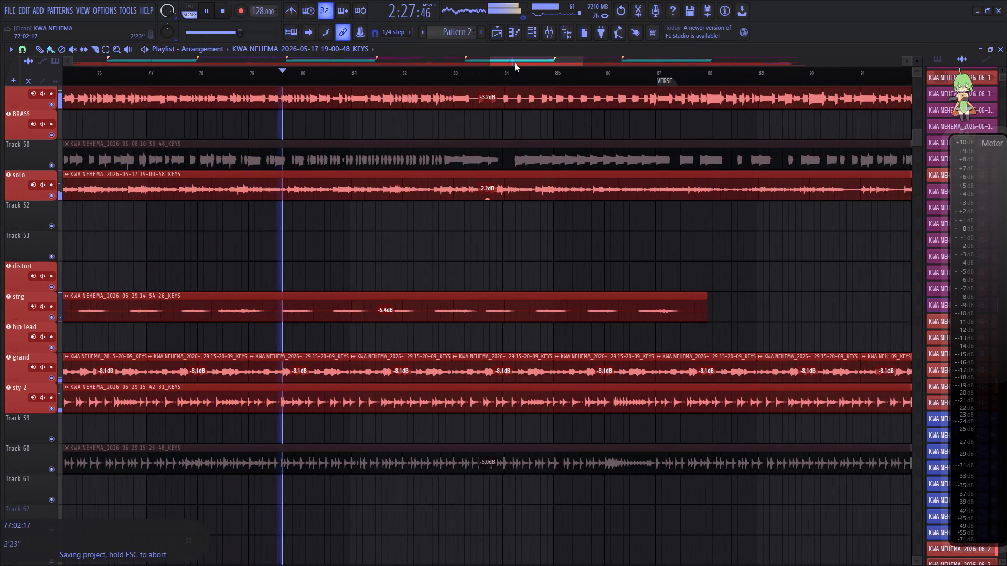
left_click_drag(515, 63, 533, 62)
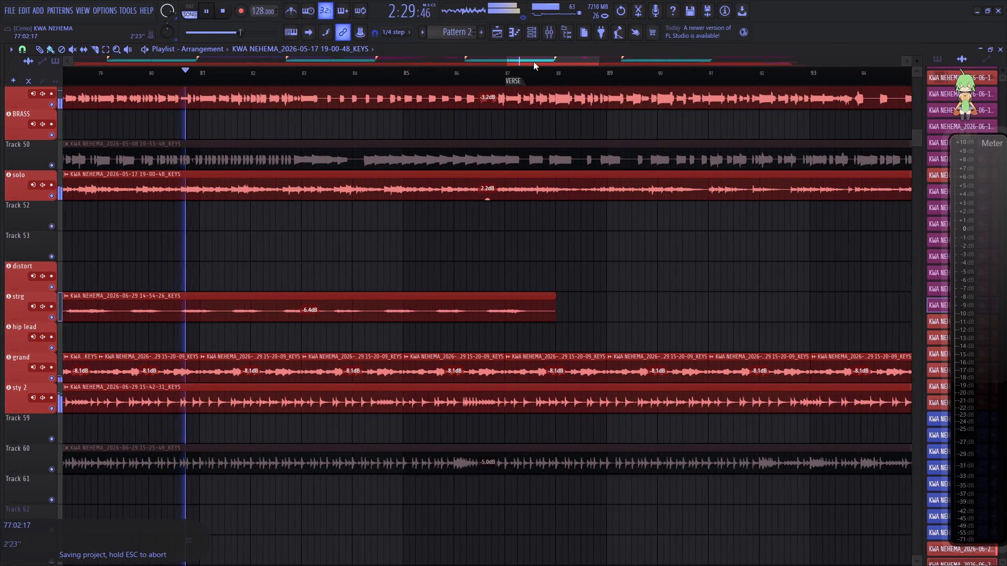
left_click_drag(533, 62, 546, 55)
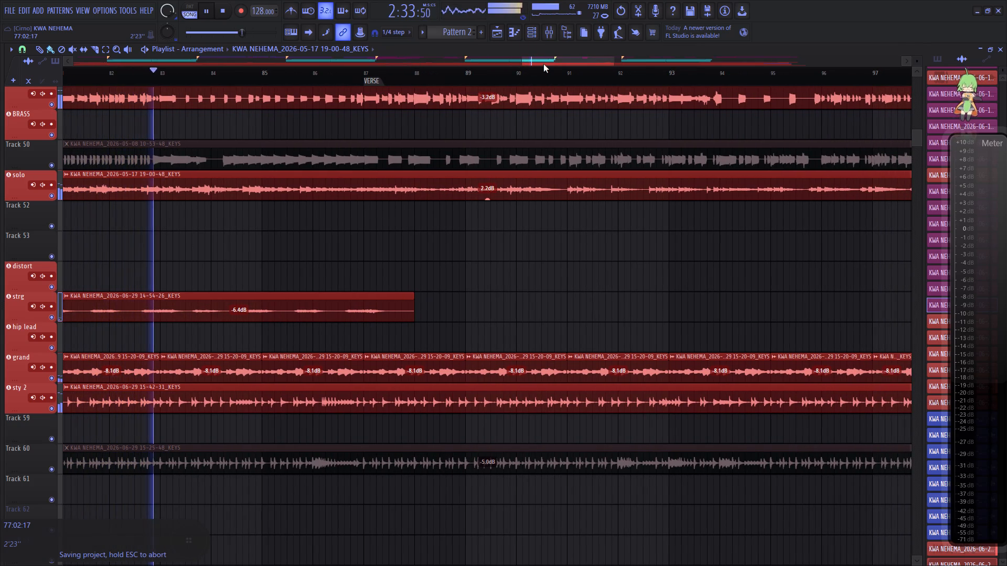
left_click(545, 59)
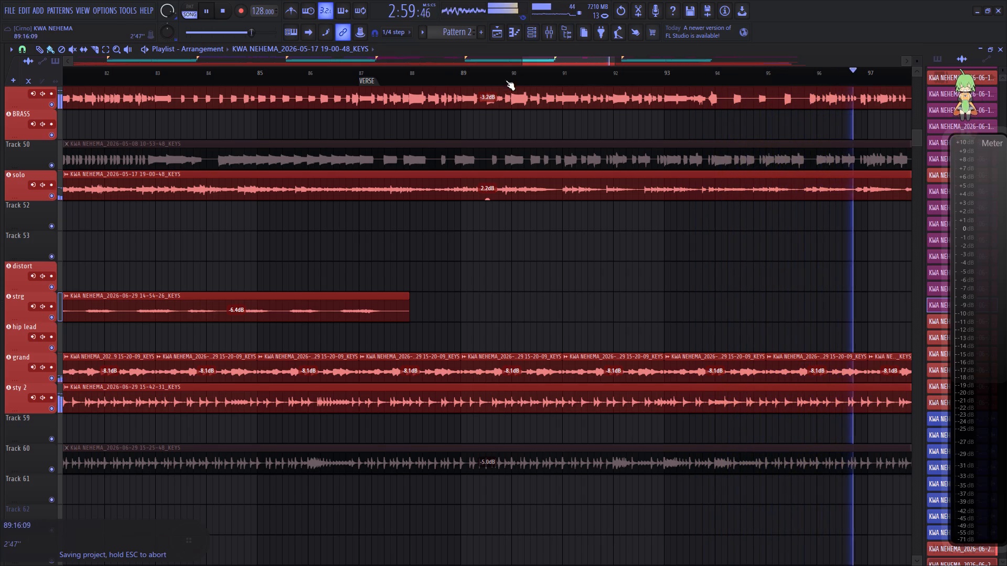
left_click_drag(549, 62, 612, 57)
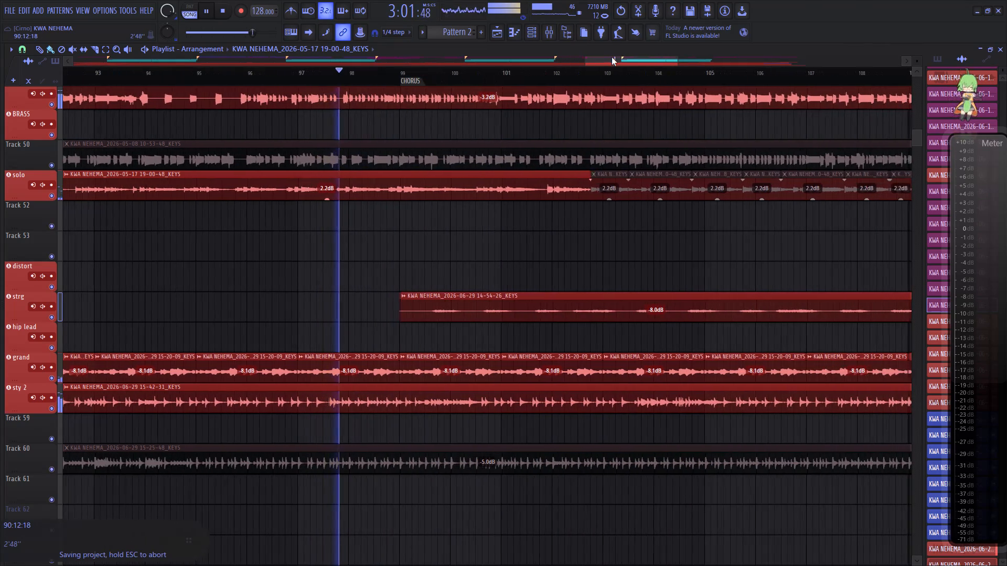
left_click_drag(612, 57, 639, 59)
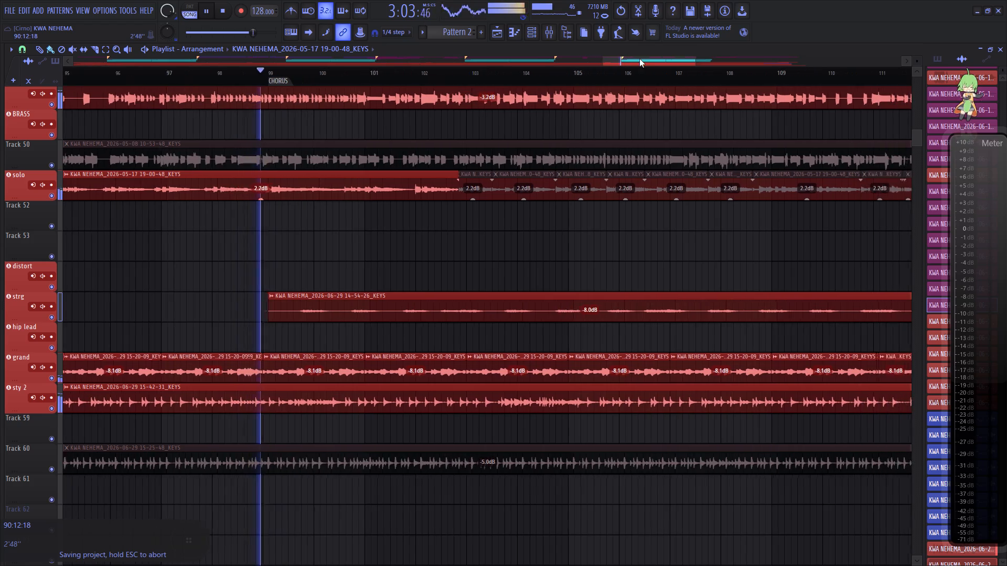
left_click_drag(639, 59, 644, 60)
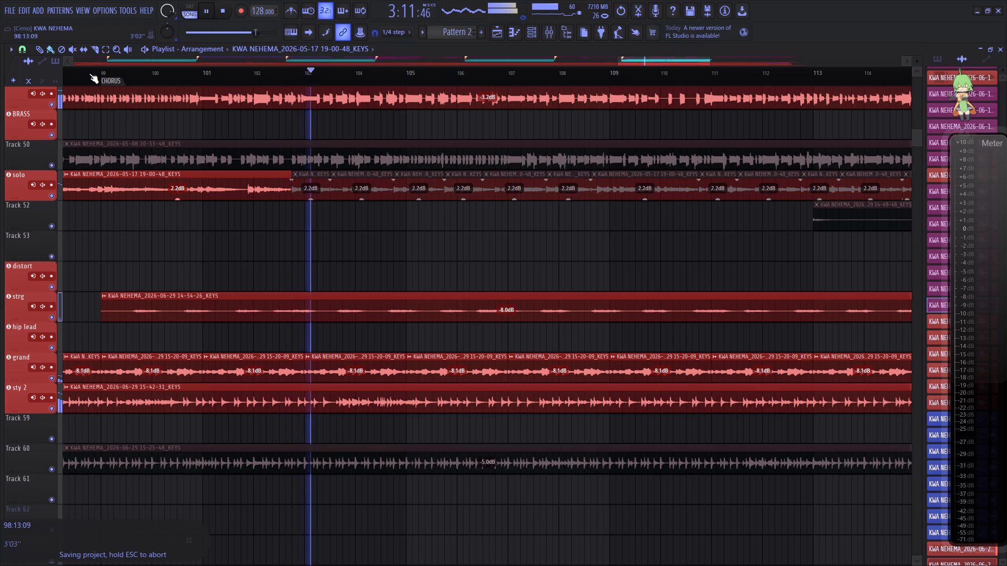
Unmute the cut solo clips after the CHORUS at bar 99, from about bar 102 through bar 110, and replay from about 101:13.
left_click(71, 51)
left_click_drag(305, 184, 378, 188)
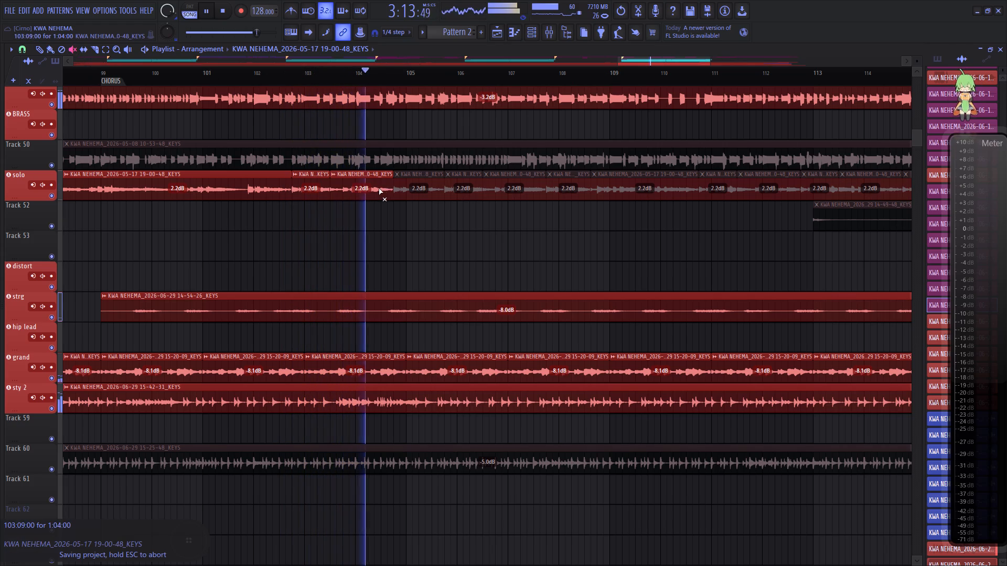
left_click(423, 193)
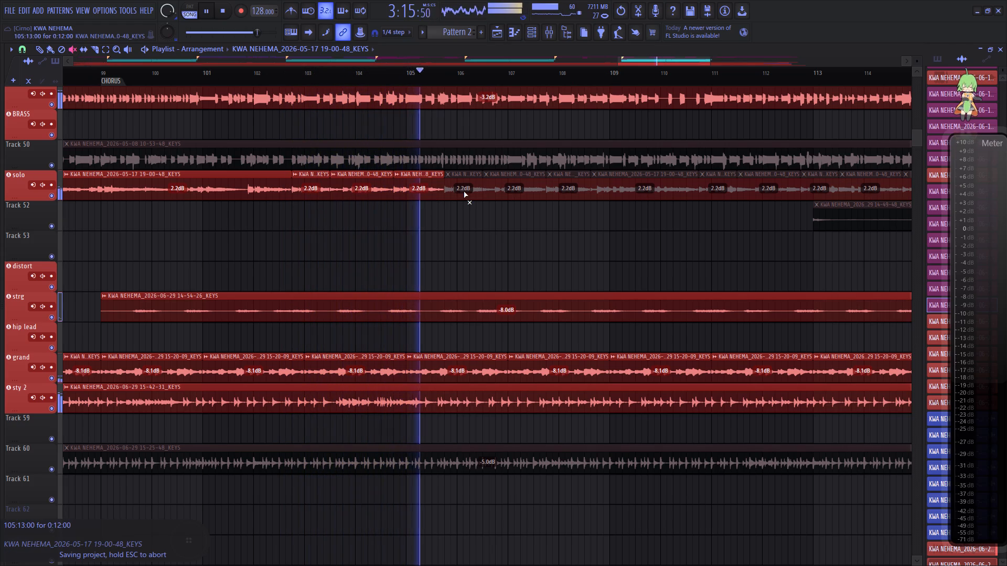
left_click(464, 191)
left_click(497, 188)
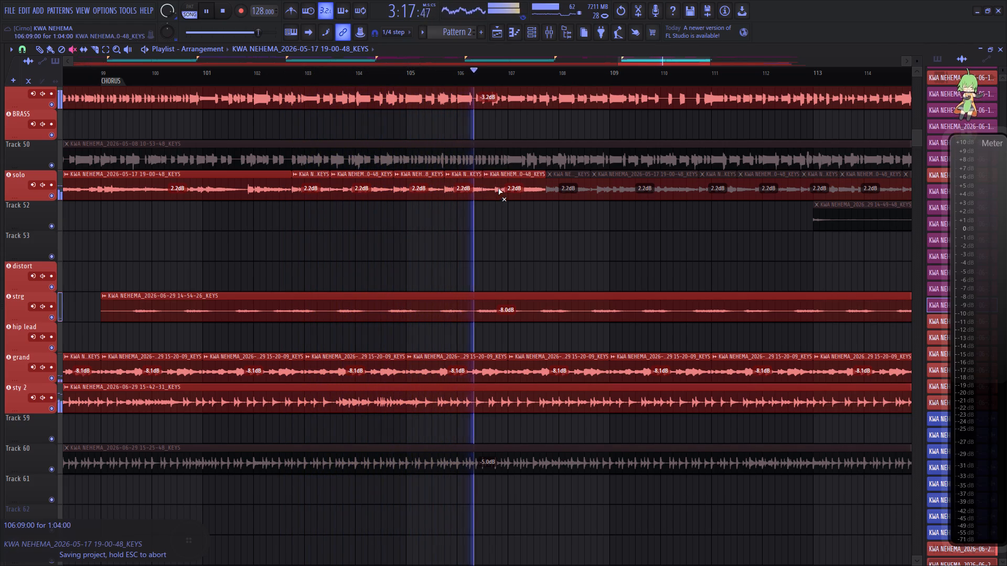
left_click(565, 188)
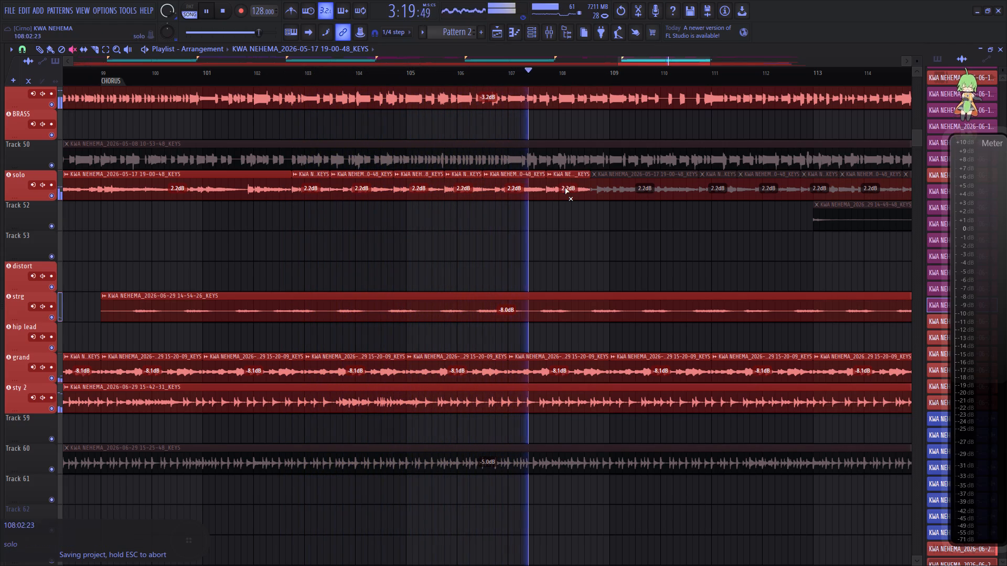
left_click_drag(603, 188, 639, 189)
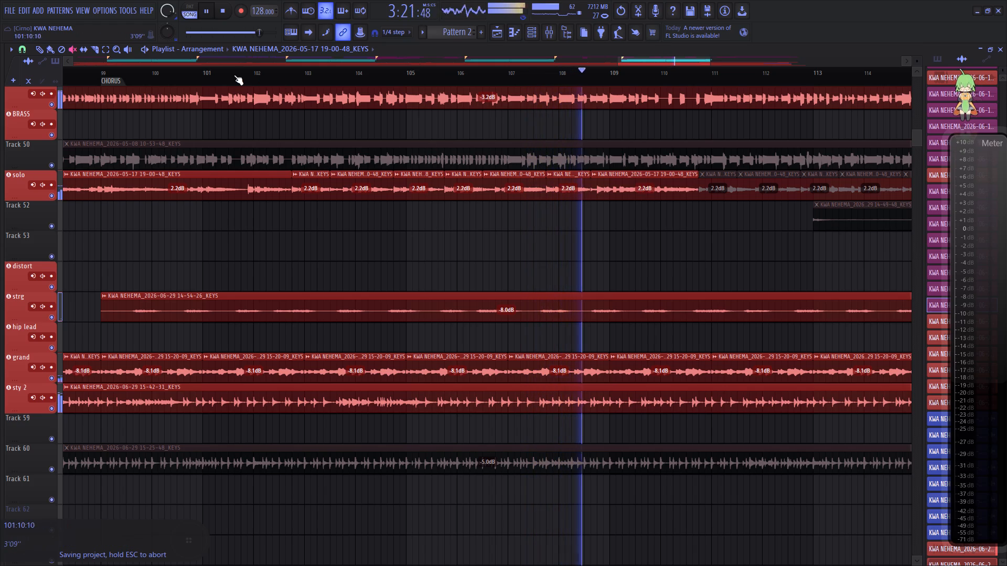
left_click(234, 75)
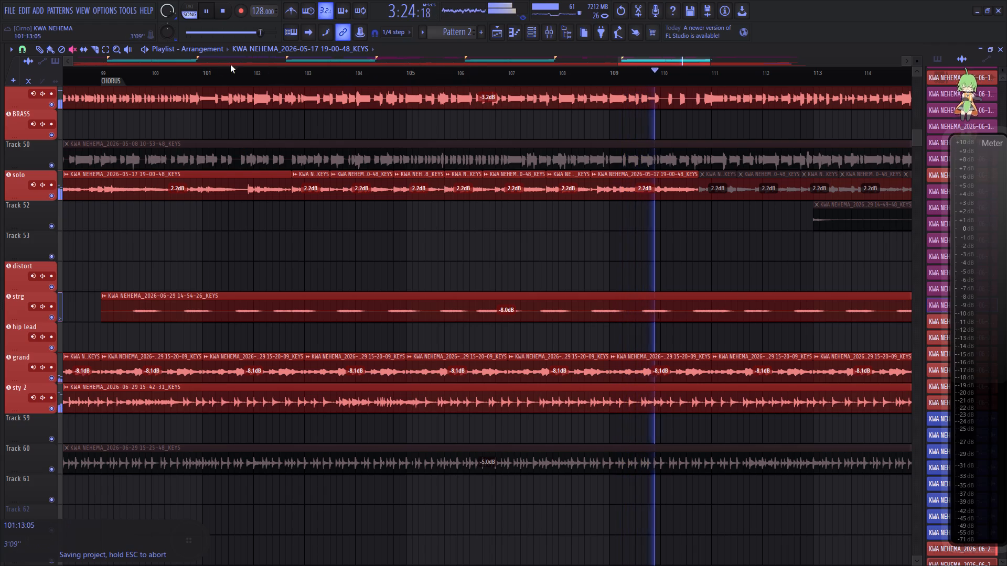
Unmute the remaining short solo clips from about bar 110 to 115:09, keeping the long final solo clip muted.
left_click_drag(640, 60, 661, 61)
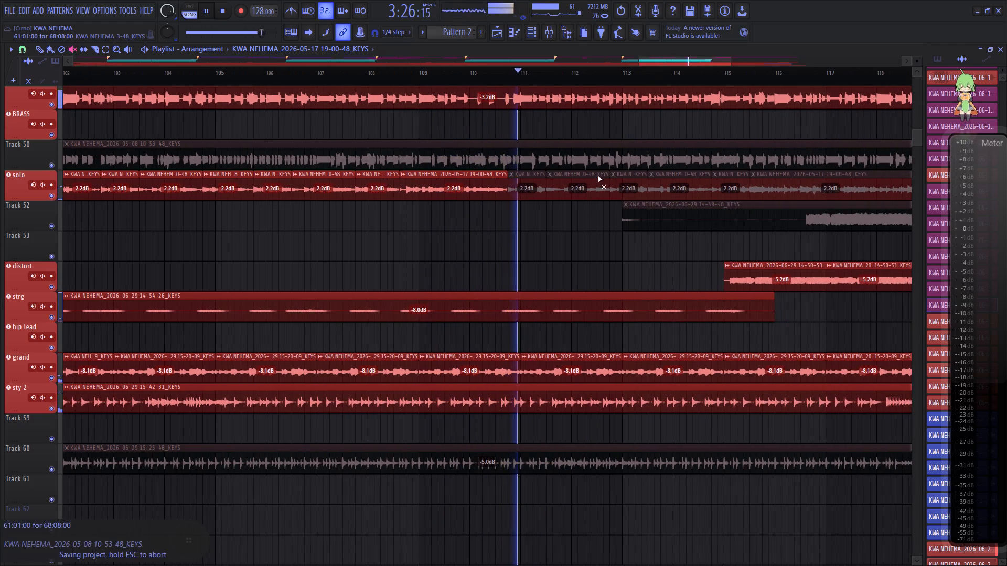
left_click_drag(530, 189, 581, 182)
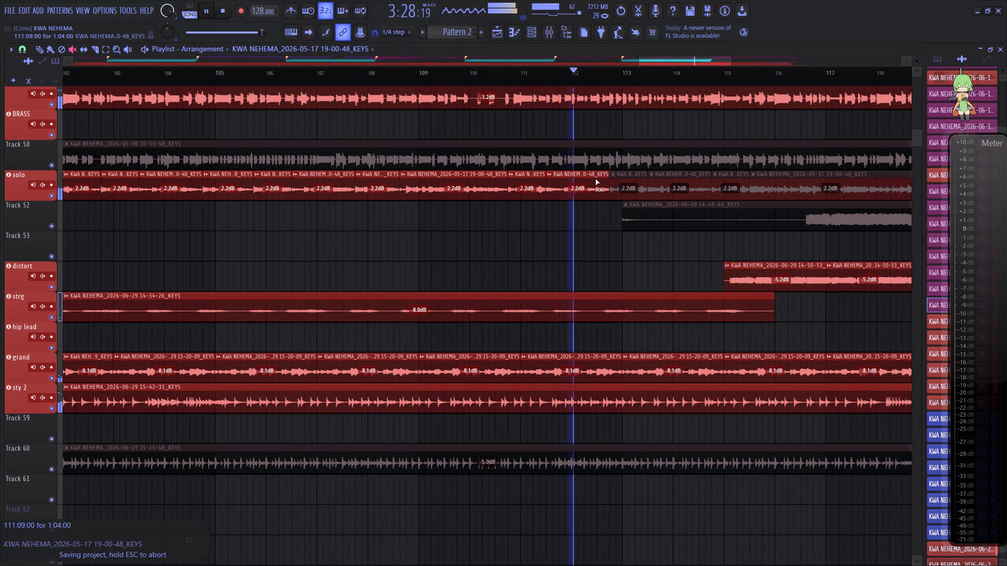
left_click_drag(630, 187, 797, 182)
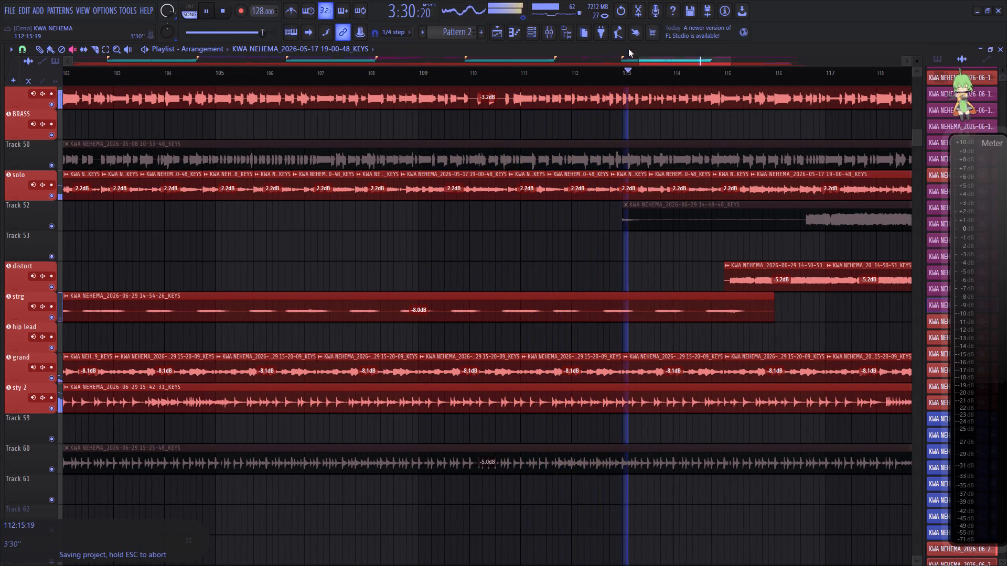
left_click_drag(661, 59, 721, 62)
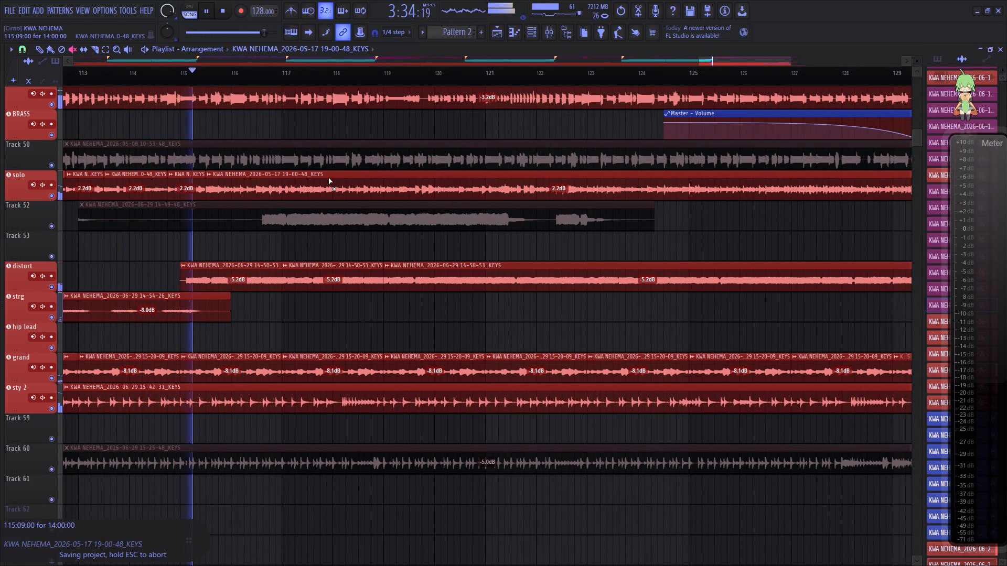
left_click(223, 187)
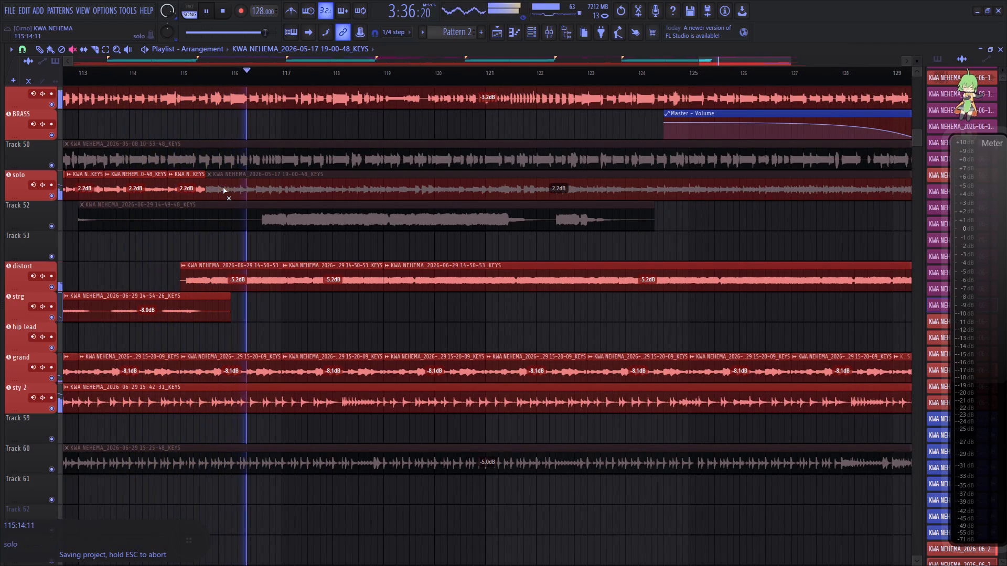
Using the Paint tool, fade out the last active solo clip, fade in the first distort clip at bar 115, and replay from about bar 114.
left_click(50, 50)
left_click_drag(202, 181, 170, 179)
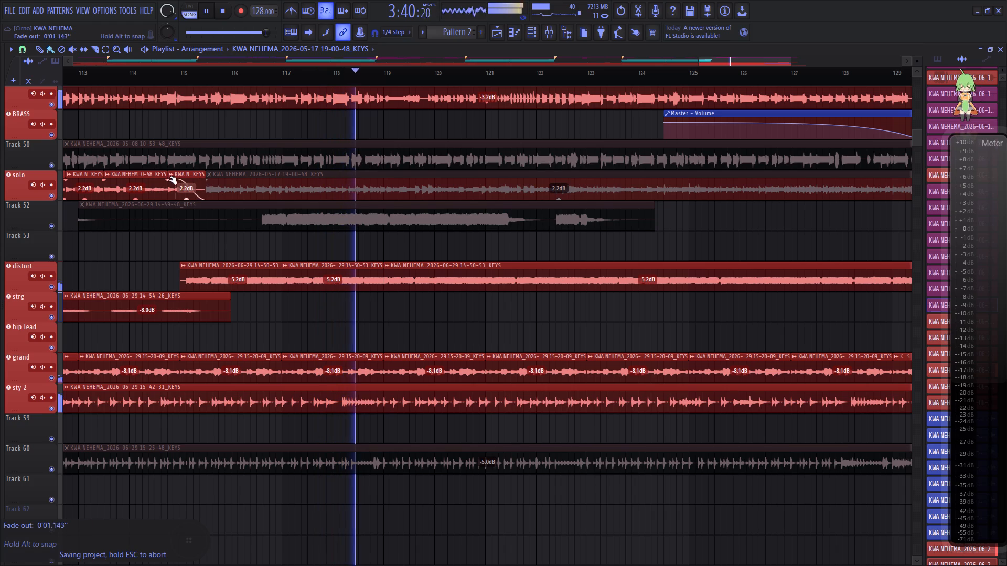
left_click_drag(170, 179, 142, 181)
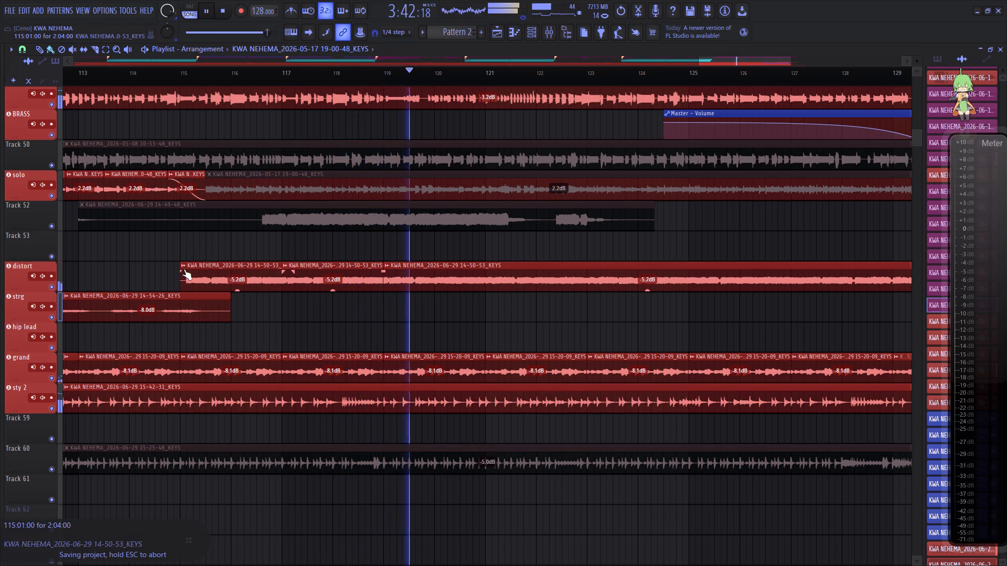
left_click_drag(180, 269, 212, 264)
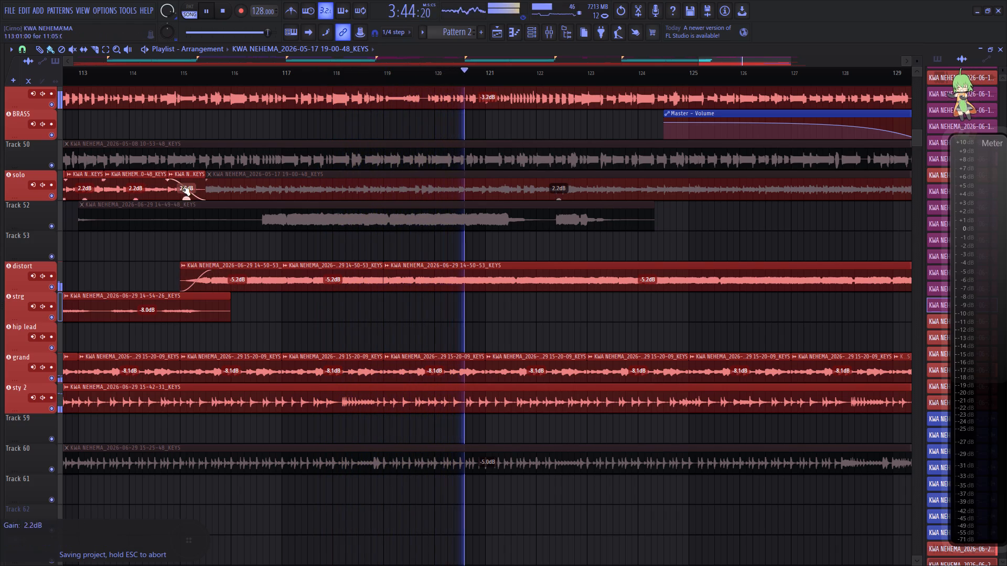
left_click(141, 78)
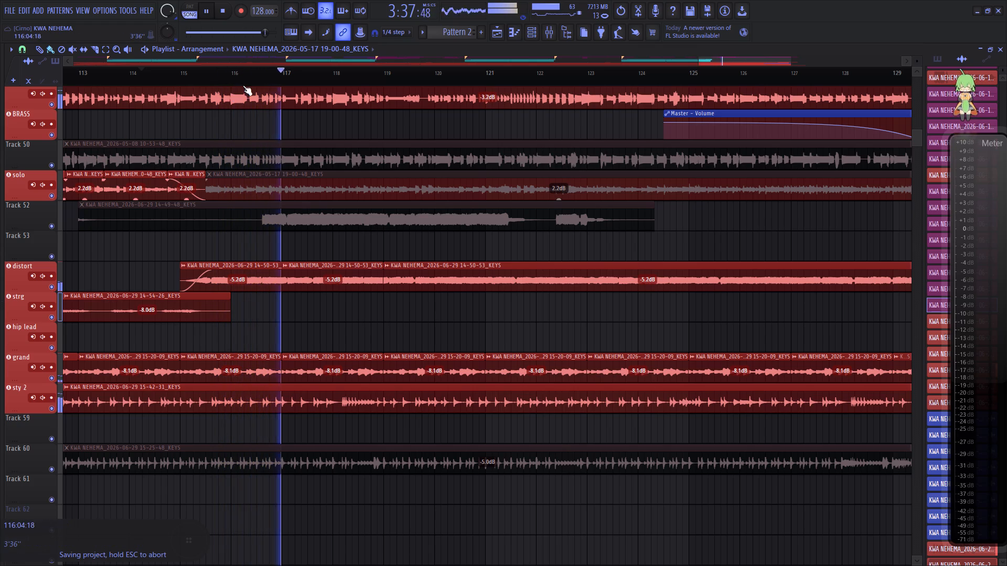
Add a fade-out to the last distort clip, starting at about bar 128 and running to its end.
scroll(250, 77, "up", 1)
scroll(250, 77, "down", 3)
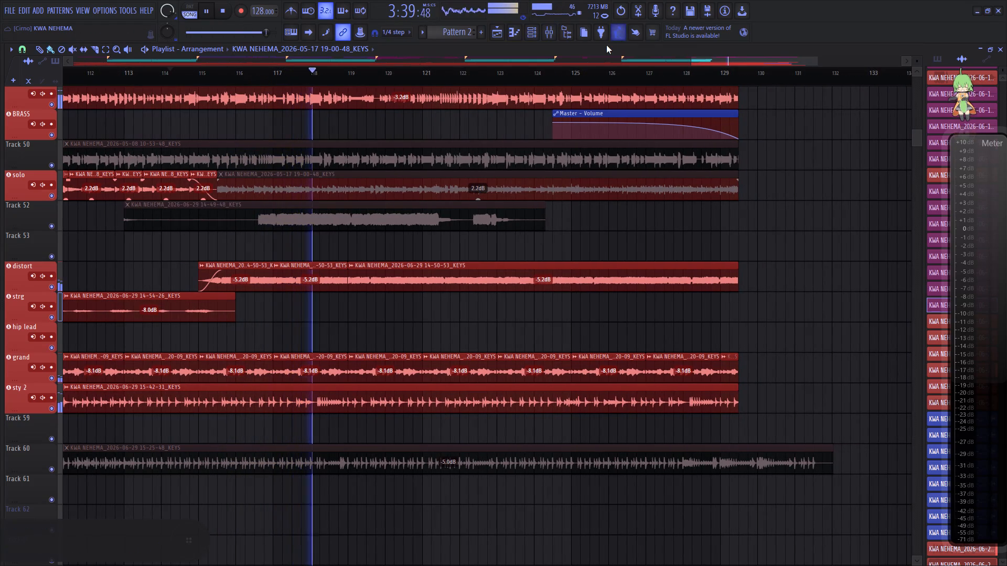
left_click_drag(712, 65, 720, 65)
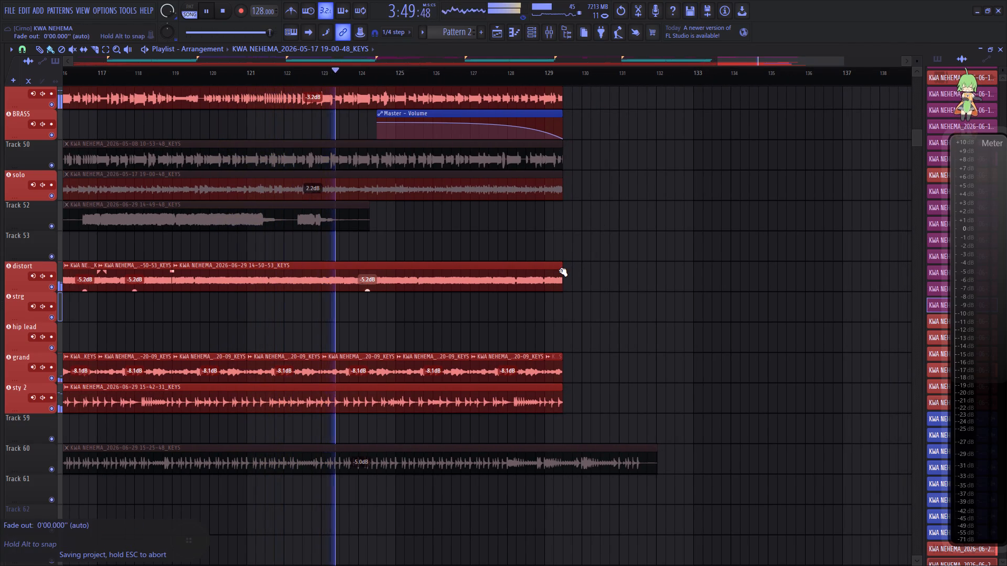
left_click_drag(560, 270, 507, 274)
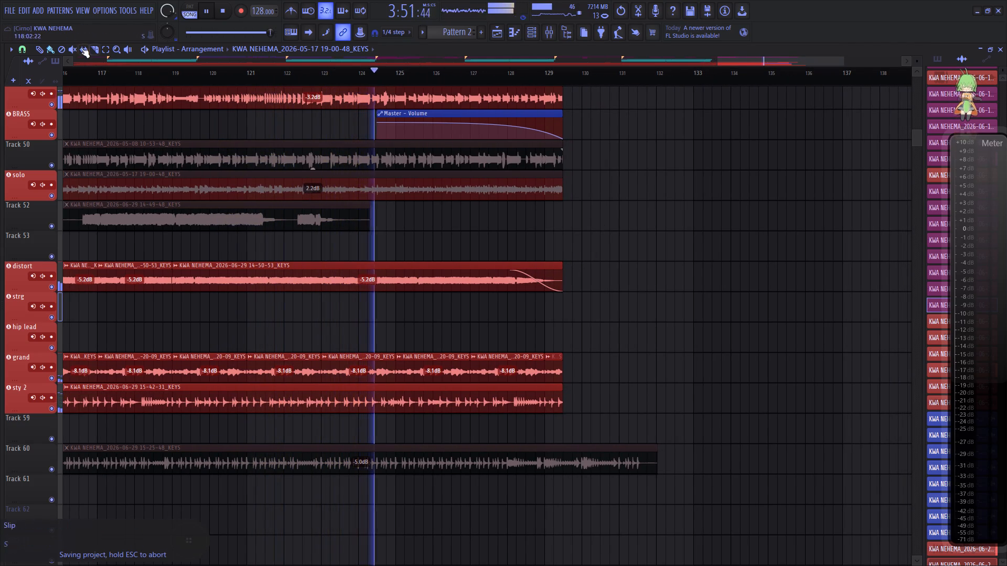
Save the project with the latest fades.
left_click(4, 13)
left_click(24, 61)
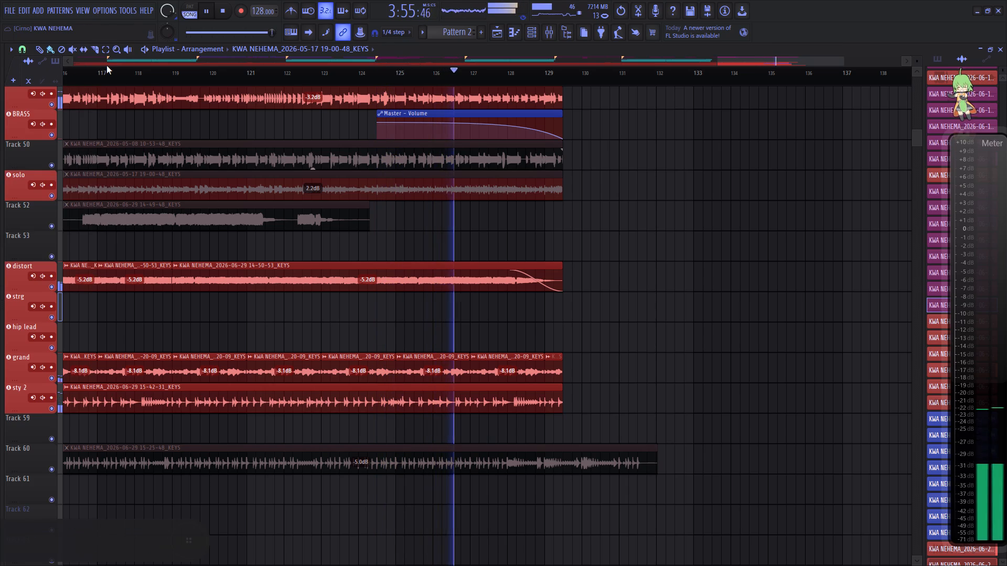
Look through the chorus and verse vocal tracks around the ending, from about bar 116 to bar 131, during playback.
scroll(397, 116, "up", 20)
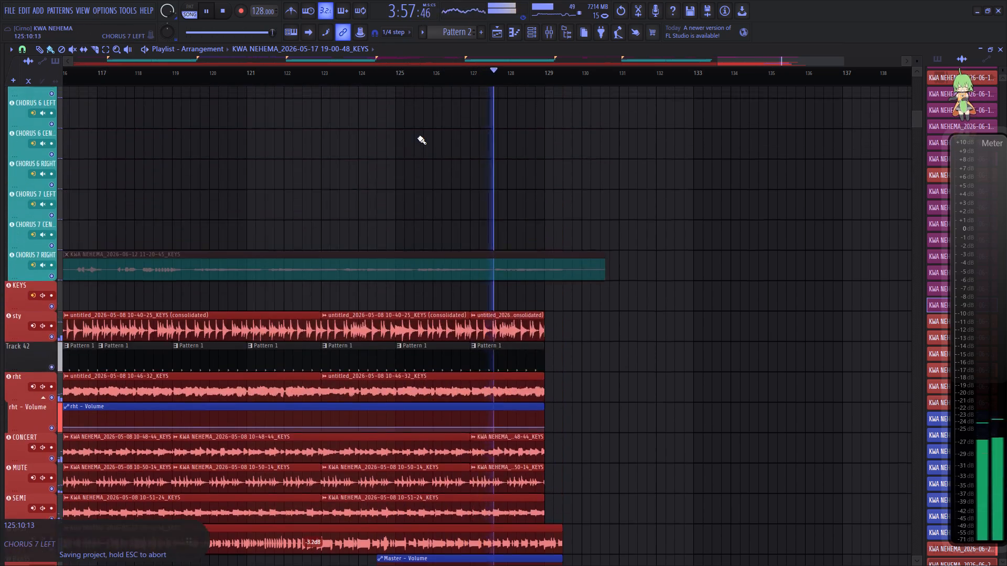
scroll(417, 137, "up", 18)
scroll(417, 137, "down", 1)
scroll(417, 137, "up", 13)
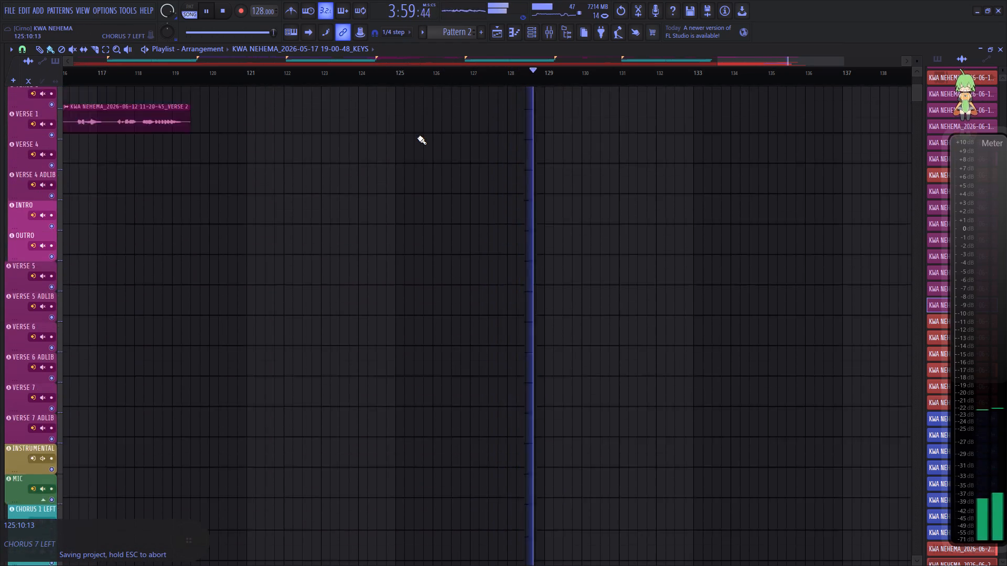
scroll(417, 137, "up", 8)
scroll(417, 137, "down", 3)
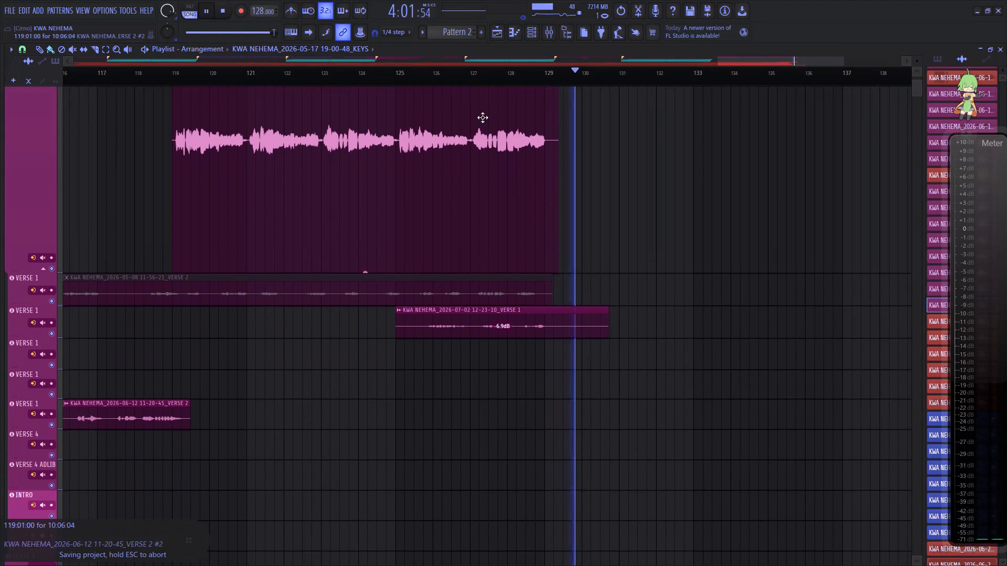
Play the song from bar 1 and examine the instrument clips through the intro and into the first chorus.
left_click_drag(650, 59, 639, 59)
left_click_drag(746, 59, 655, 61)
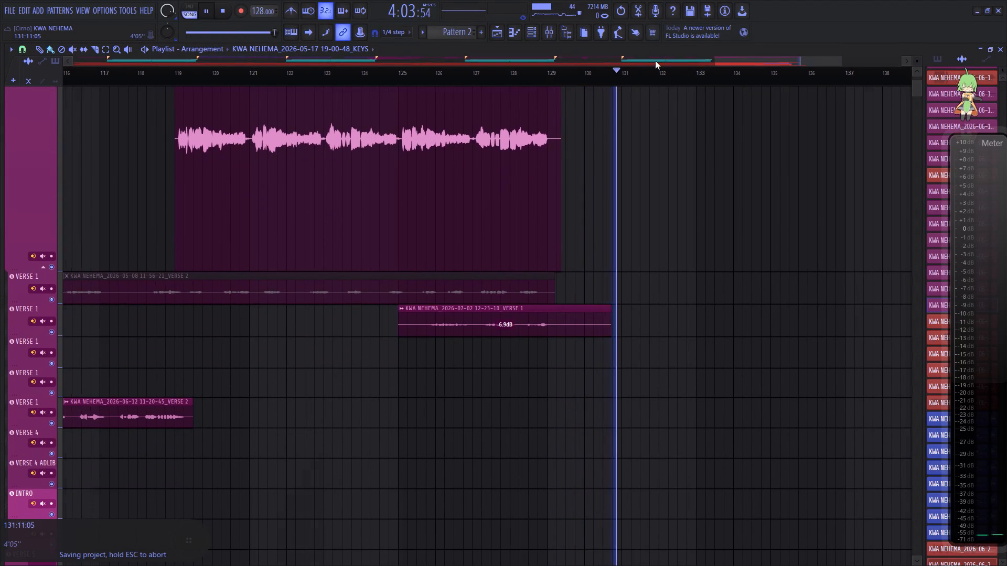
left_click_drag(655, 61, 0, 98)
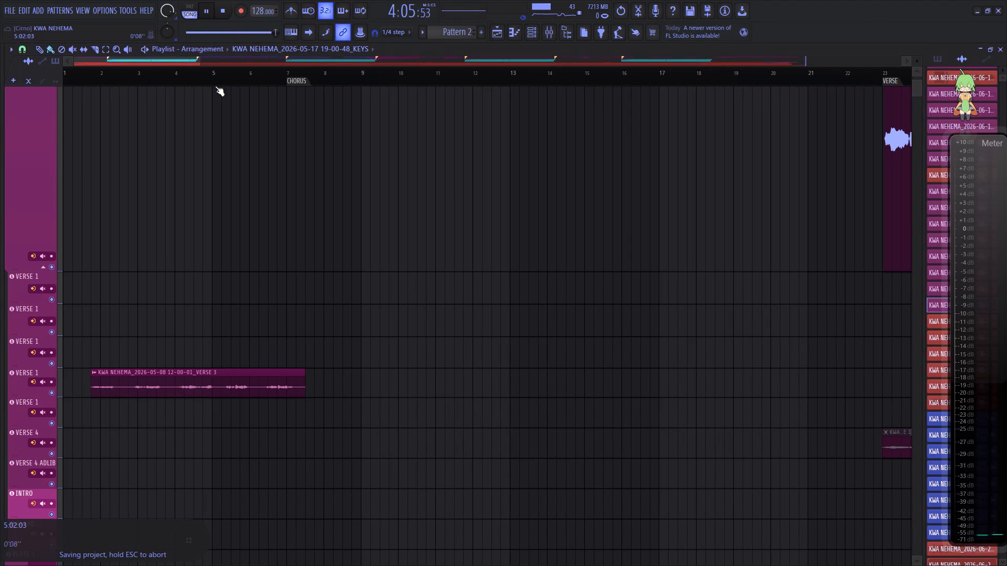
left_click_drag(78, 74, 16, 86)
scroll(242, 227, "down", 14)
scroll(170, 246, "up", 1)
scroll(165, 249, "down", 11)
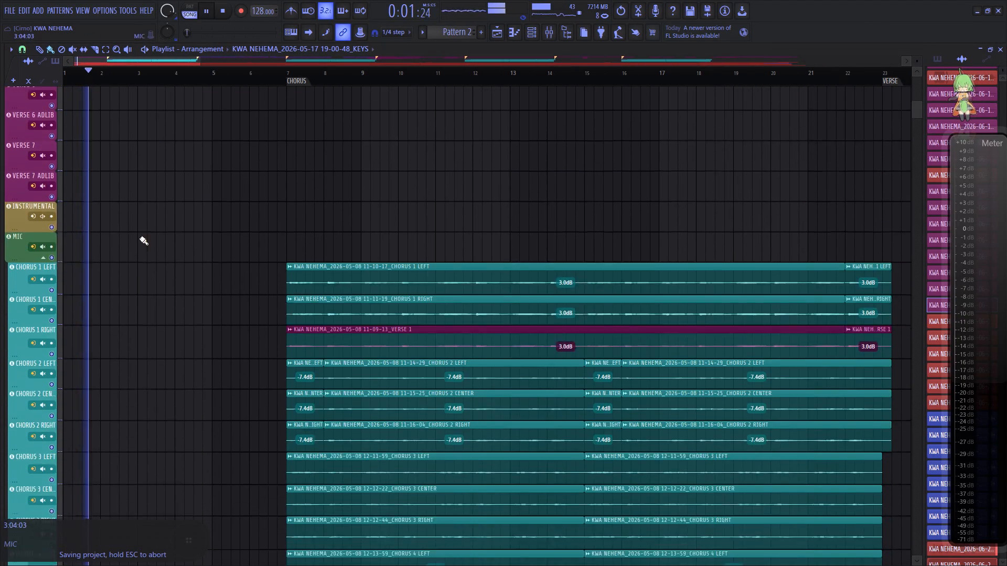
scroll(140, 238, "down", 20)
scroll(140, 238, "down", 7)
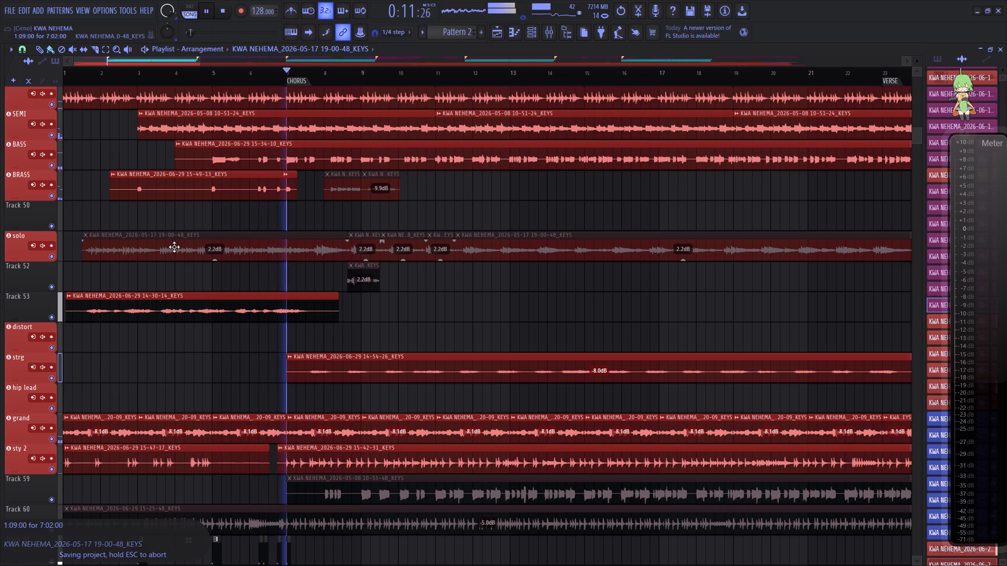
left_click_drag(183, 60, 188, 61)
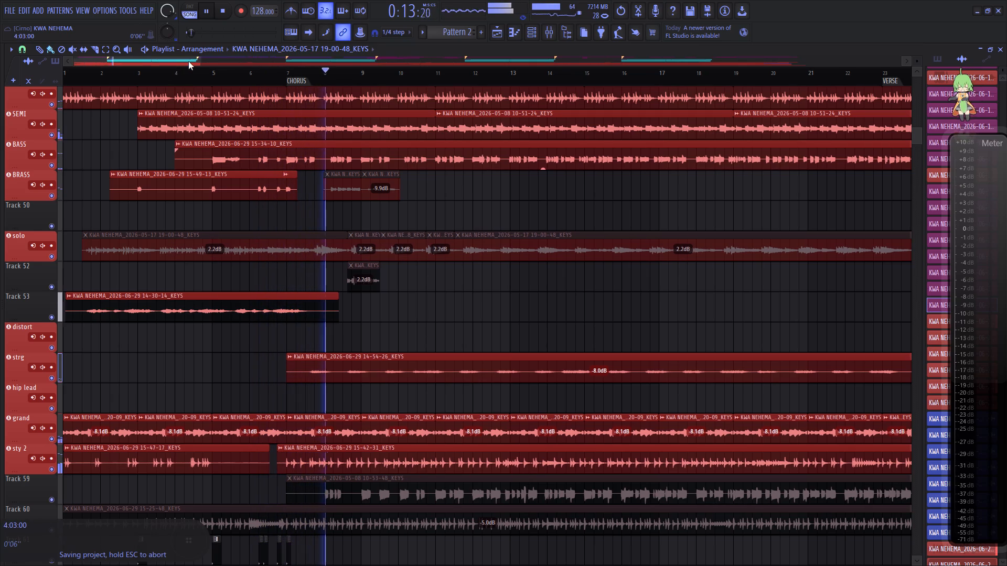
left_click_drag(188, 61, 190, 61)
left_click_drag(178, 60, 181, 60)
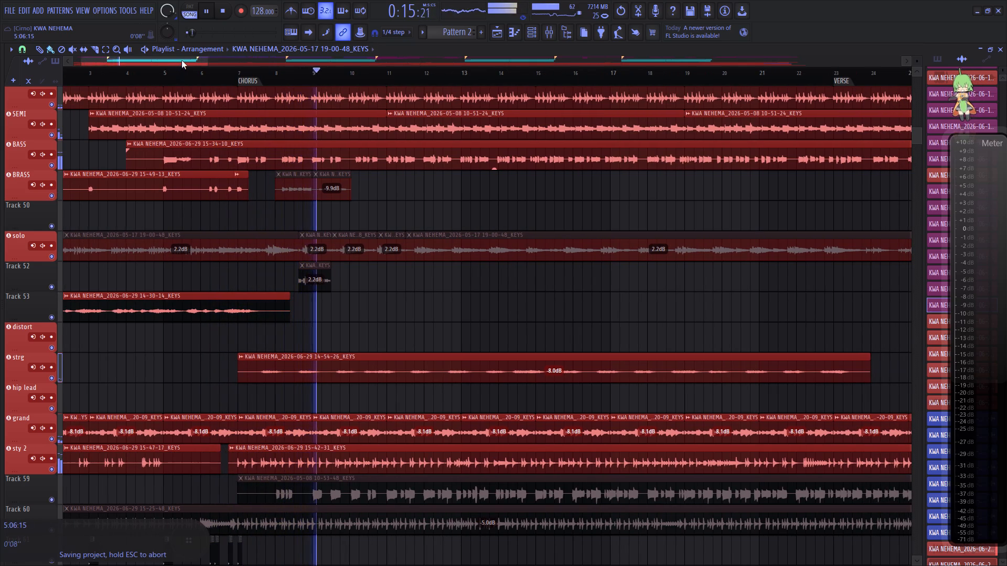
left_click_drag(181, 60, 193, 60)
scroll(212, 193, "down", 3)
scroll(256, 198, "down", 1)
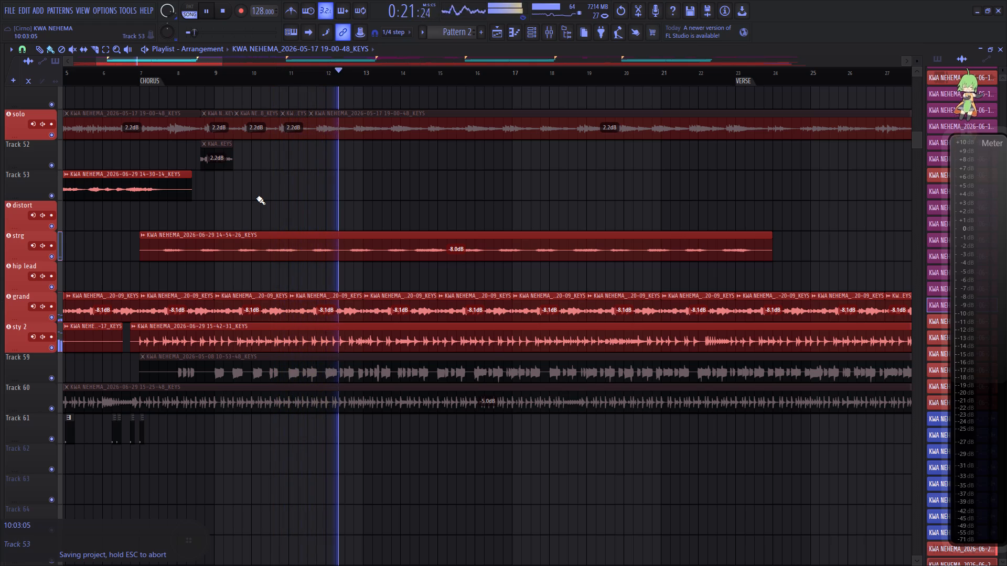
scroll(253, 199, "up", 2)
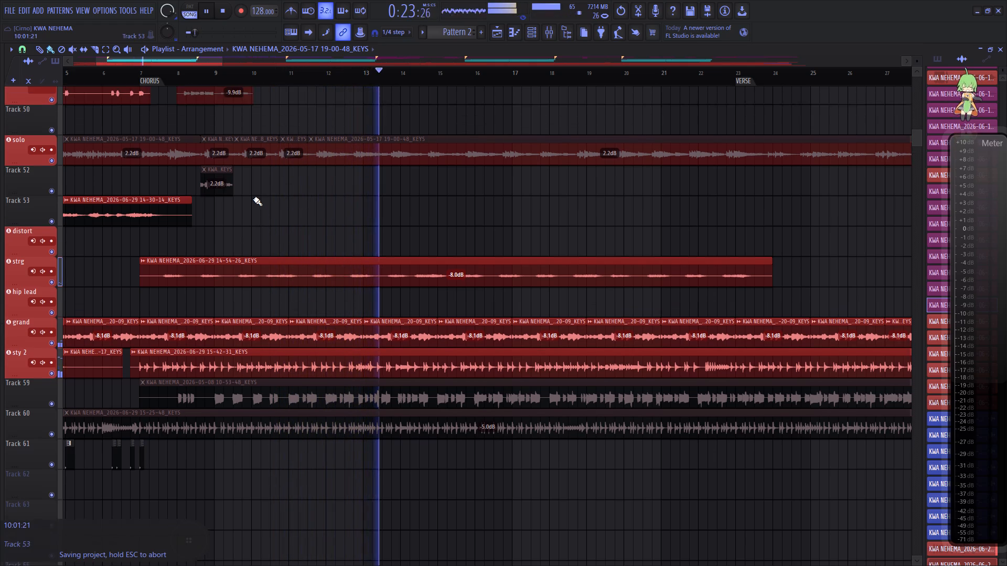
left_click_drag(183, 60, 199, 59)
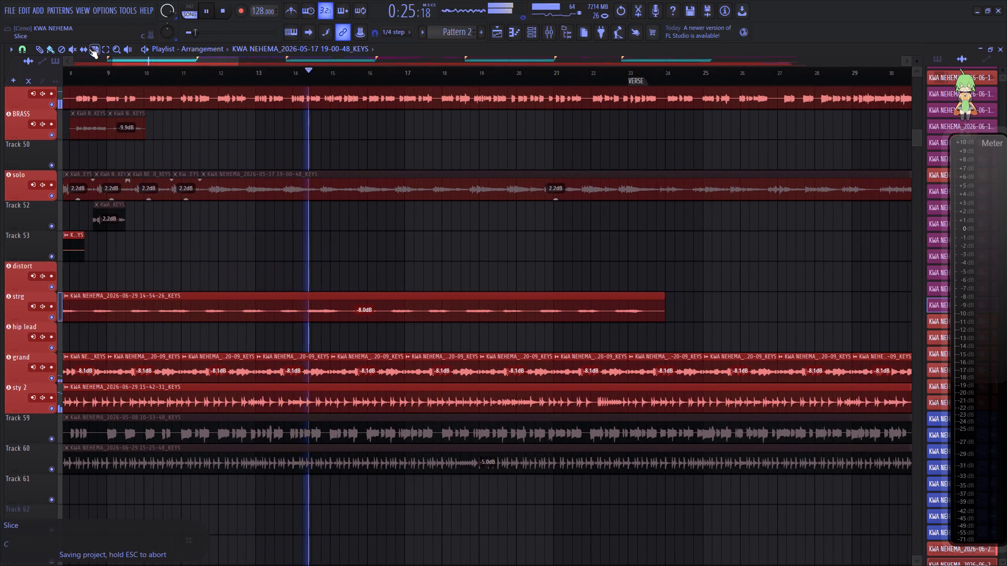
Unmute the long solo clip starting at 11:09 and the three short solo clips before it, and replay from about bar 8.
left_click_drag(83, 49, 93, 59)
left_click(294, 177)
left_click(301, 187)
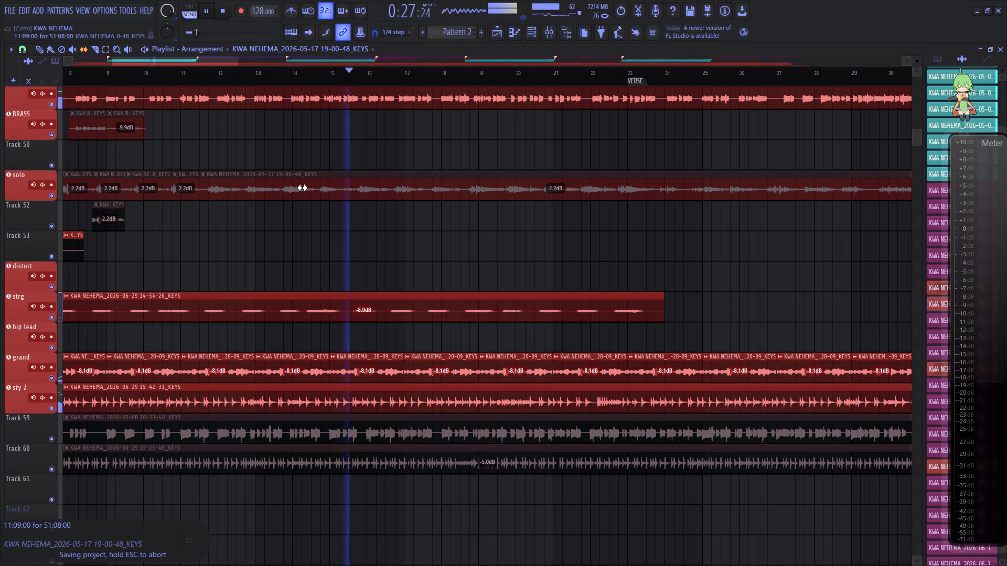
left_click(75, 44)
left_click(266, 72)
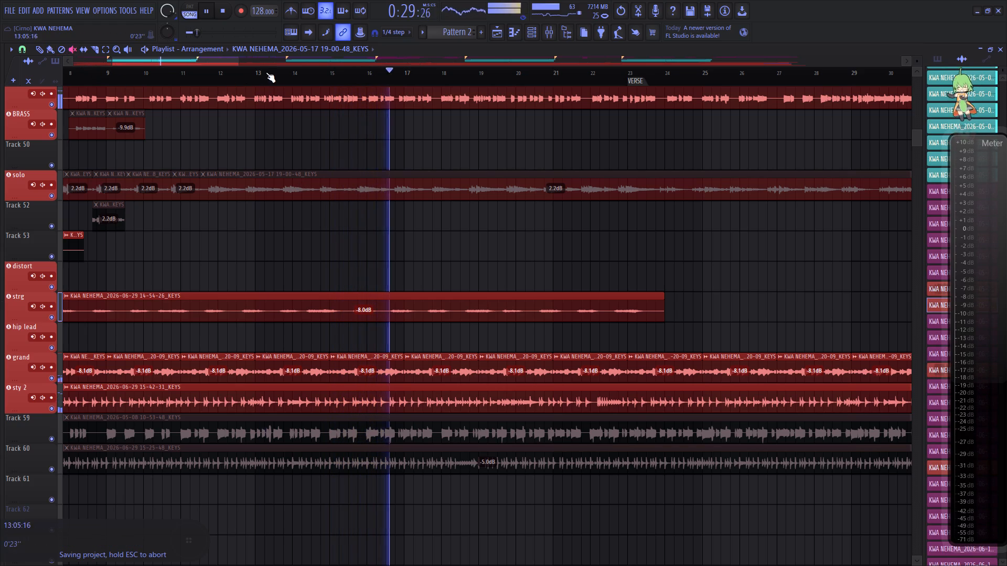
left_click(335, 191)
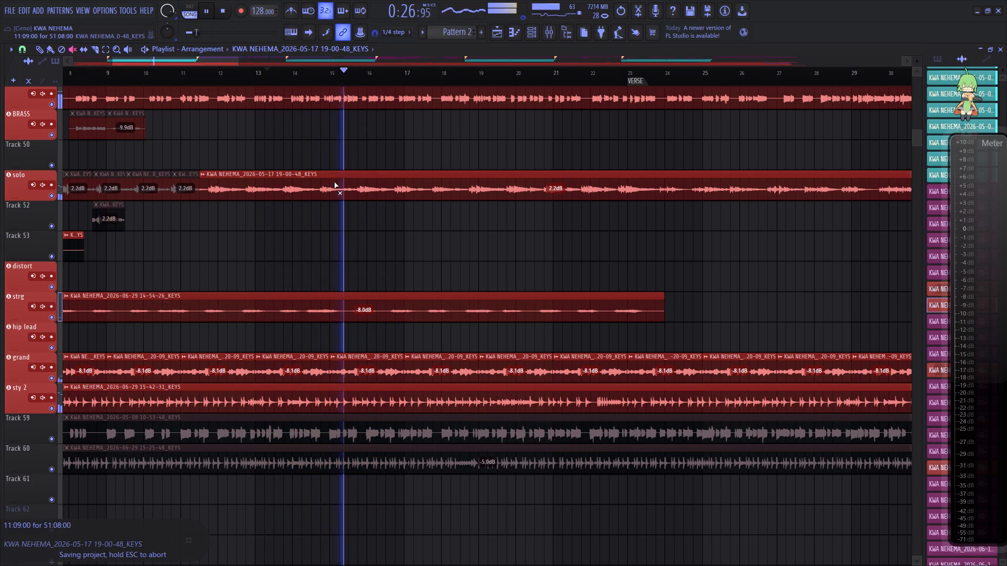
left_click(179, 79)
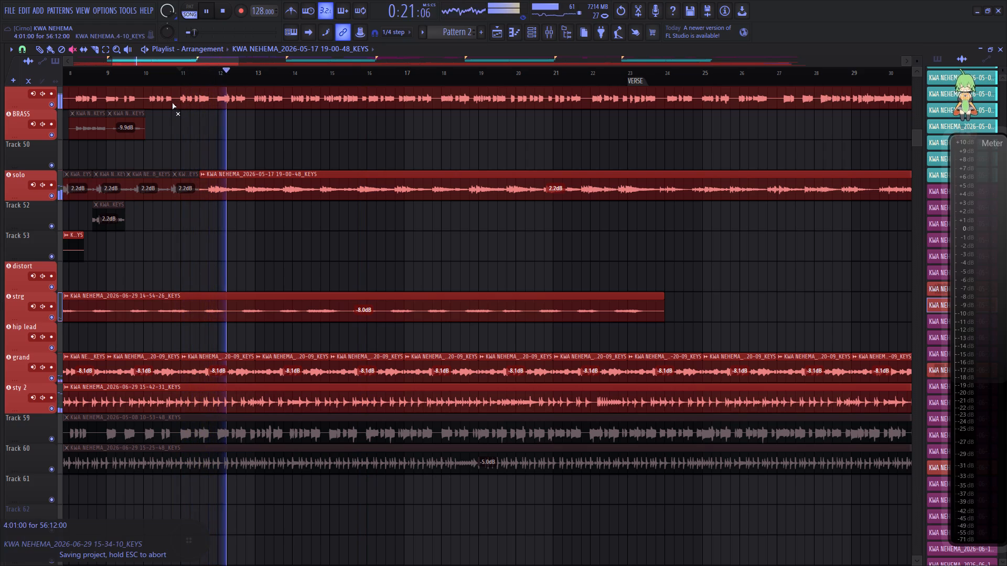
left_click_drag(177, 182, 104, 189)
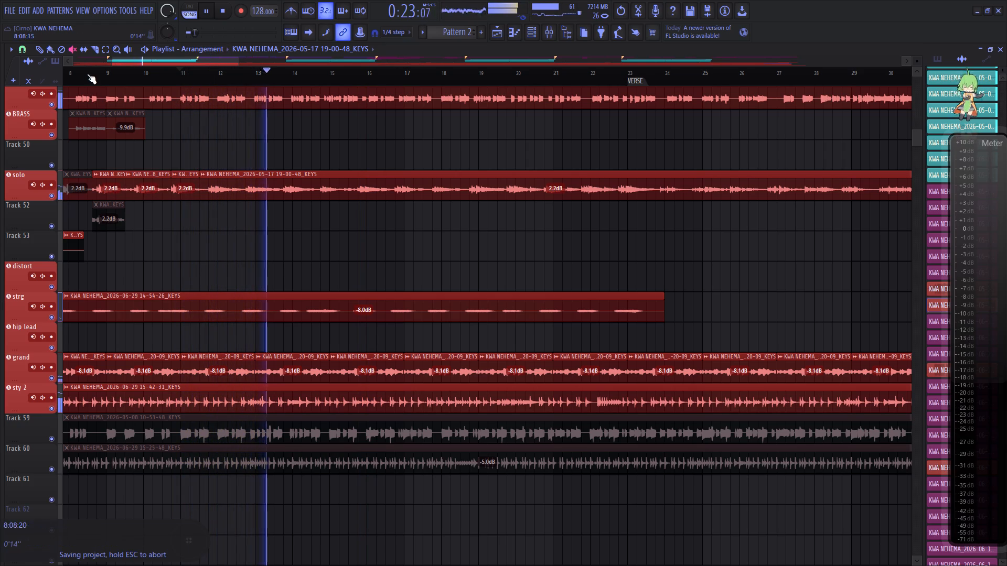
left_click(88, 72)
Play from the start and compare the opening solo clip at 1:09 muted and unmuted, leaving it unmuted.
left_click_drag(165, 65, 85, 68)
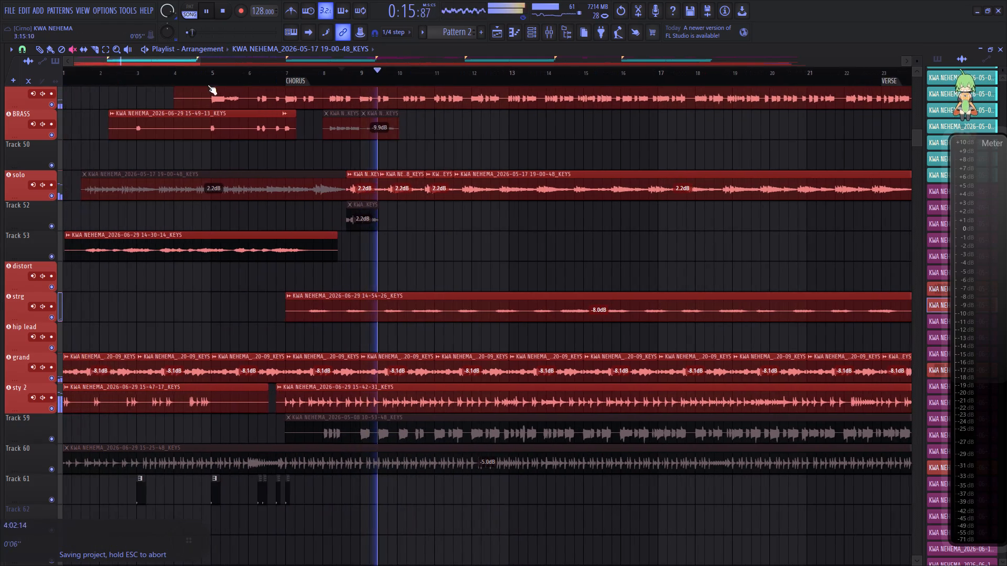
left_click(240, 74)
left_click(88, 74)
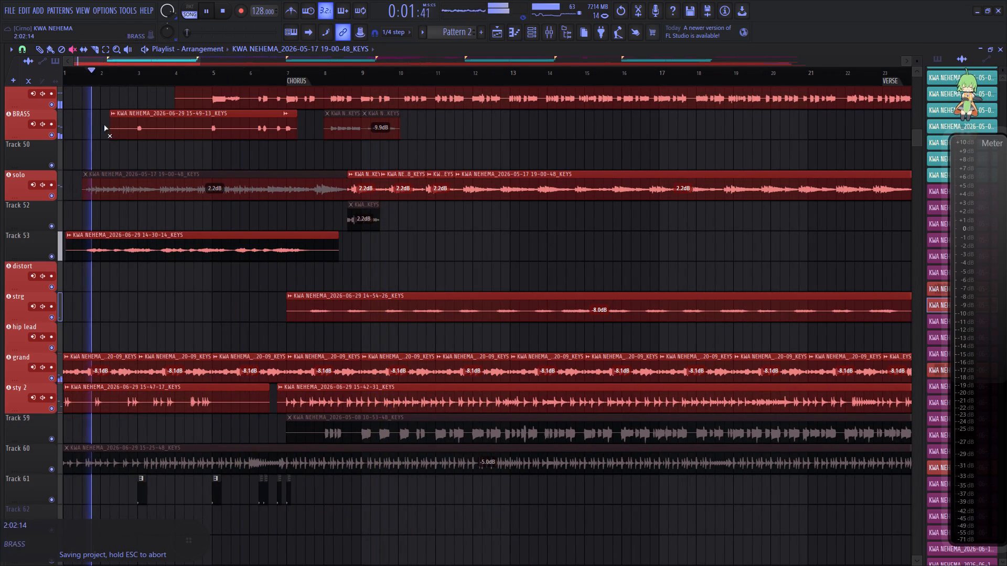
left_click(111, 176)
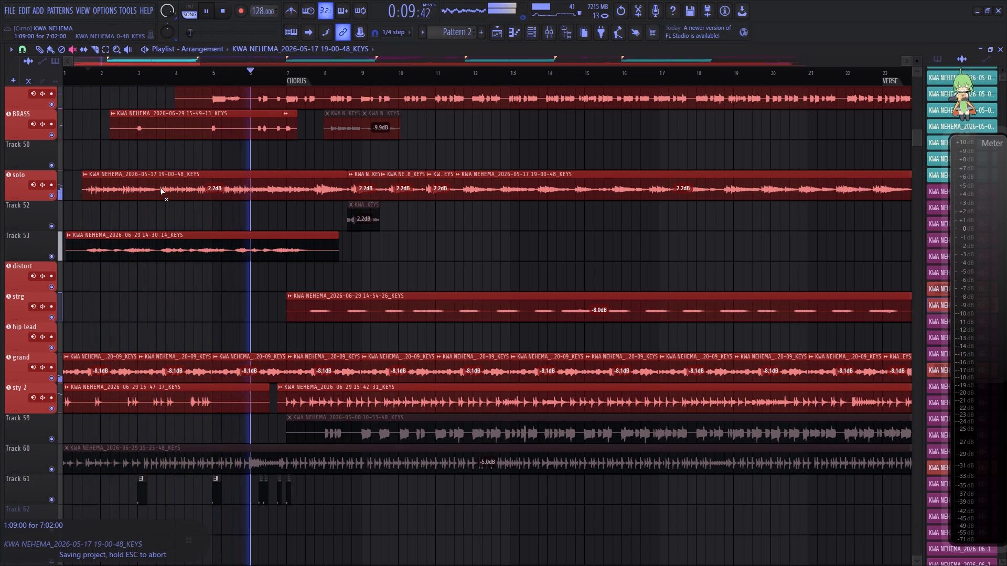
left_click(160, 188)
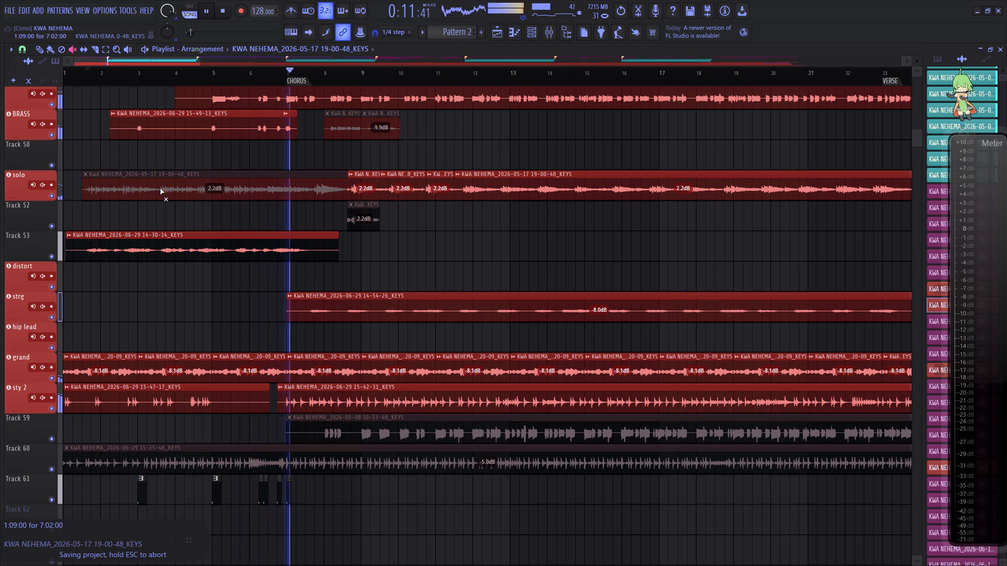
left_click(160, 188)
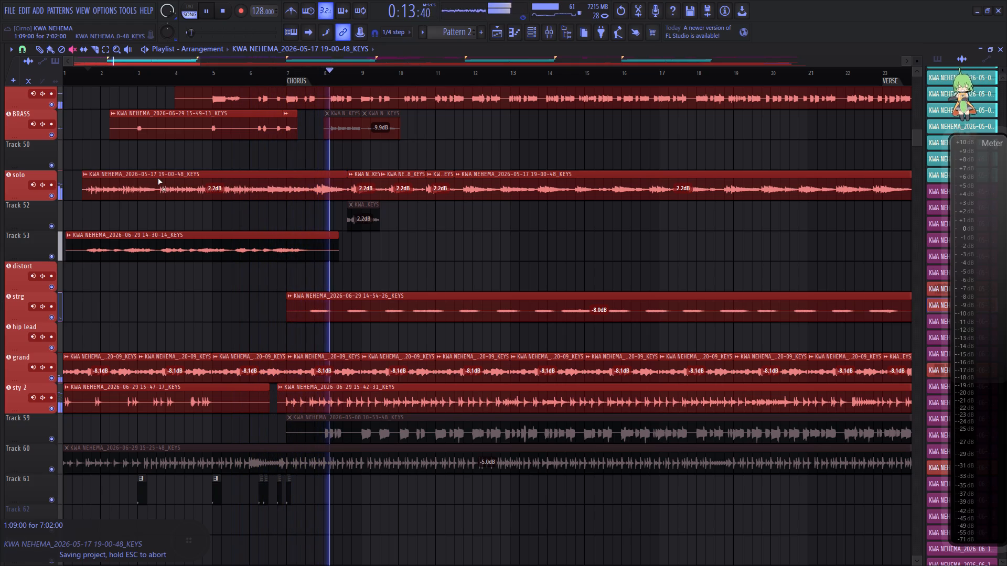
Slice the opening solo clip at about 7:12, mute the part before the cut, and replay from just before bar 7.
left_click(93, 50)
left_click(268, 74)
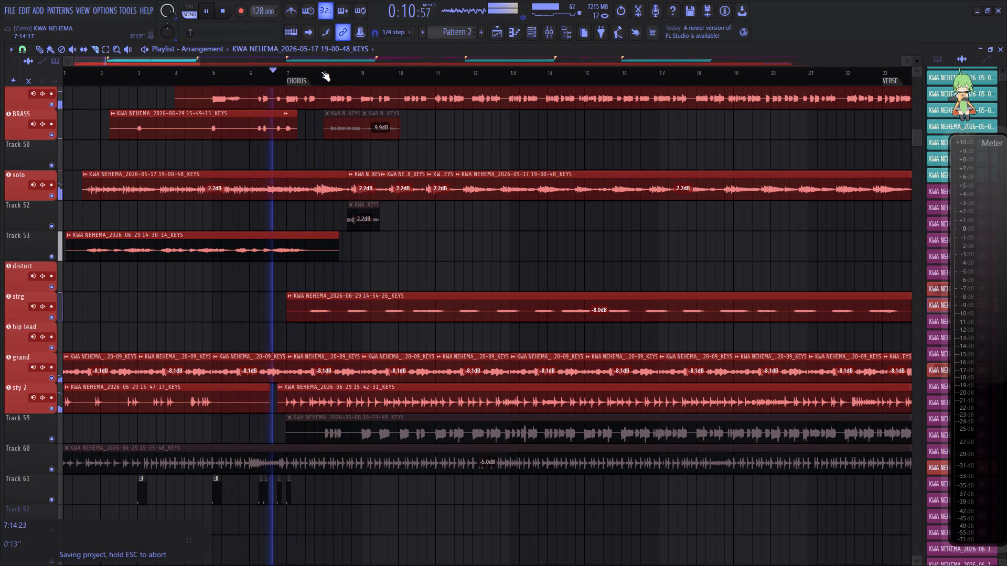
scroll(321, 71, "up", 5)
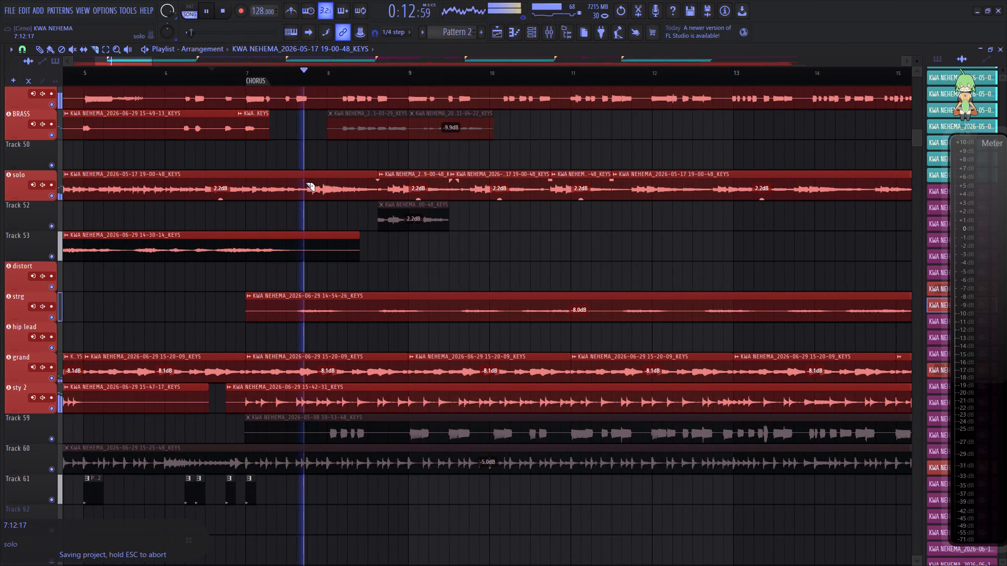
left_click(301, 183)
left_click_drag(71, 51, 76, 57)
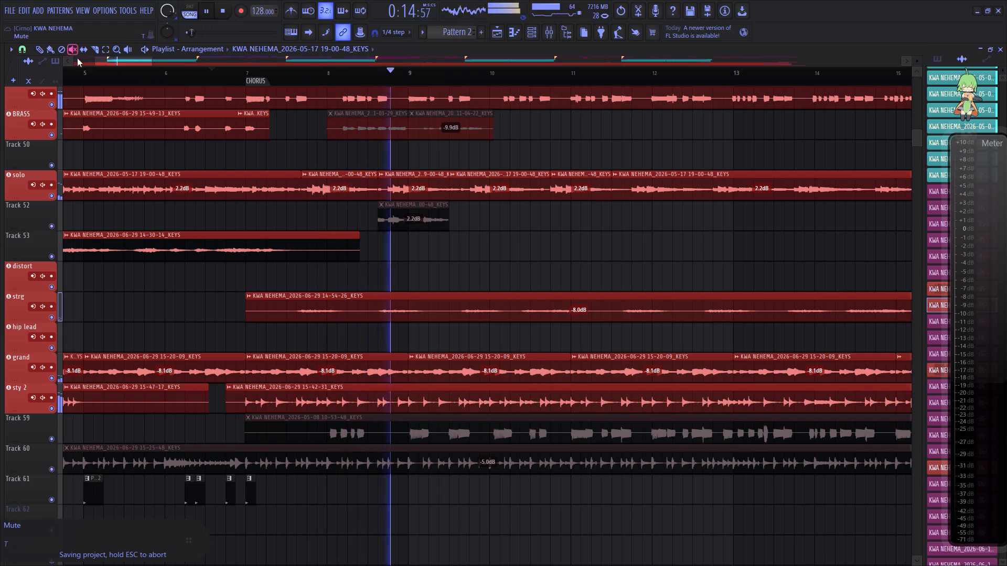
left_click(239, 188)
left_click(228, 74)
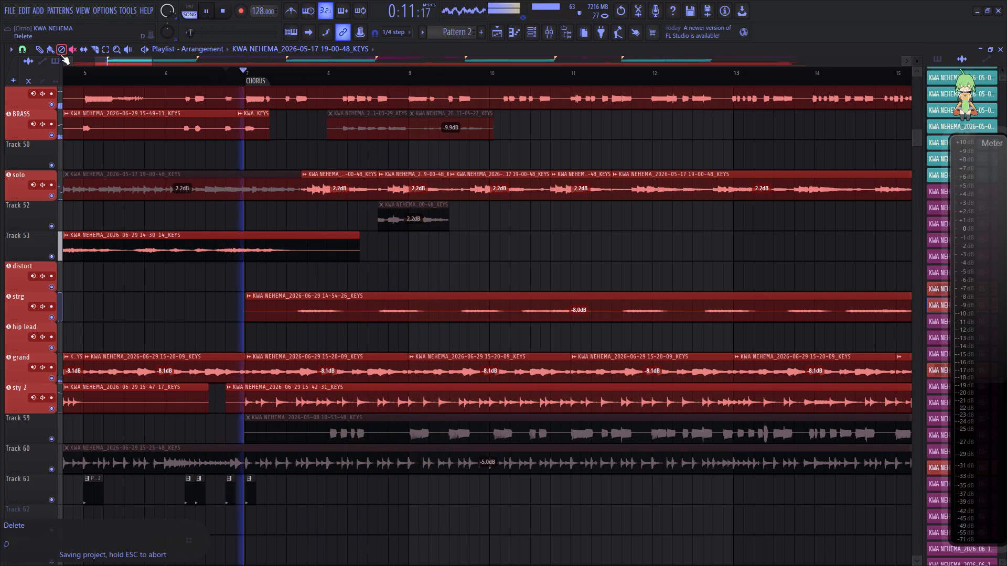
left_click(73, 52)
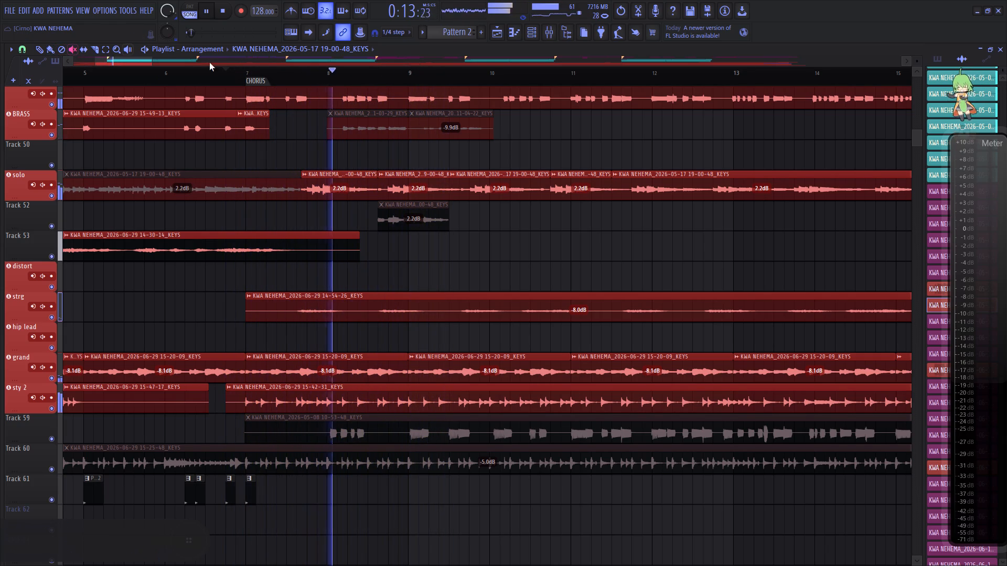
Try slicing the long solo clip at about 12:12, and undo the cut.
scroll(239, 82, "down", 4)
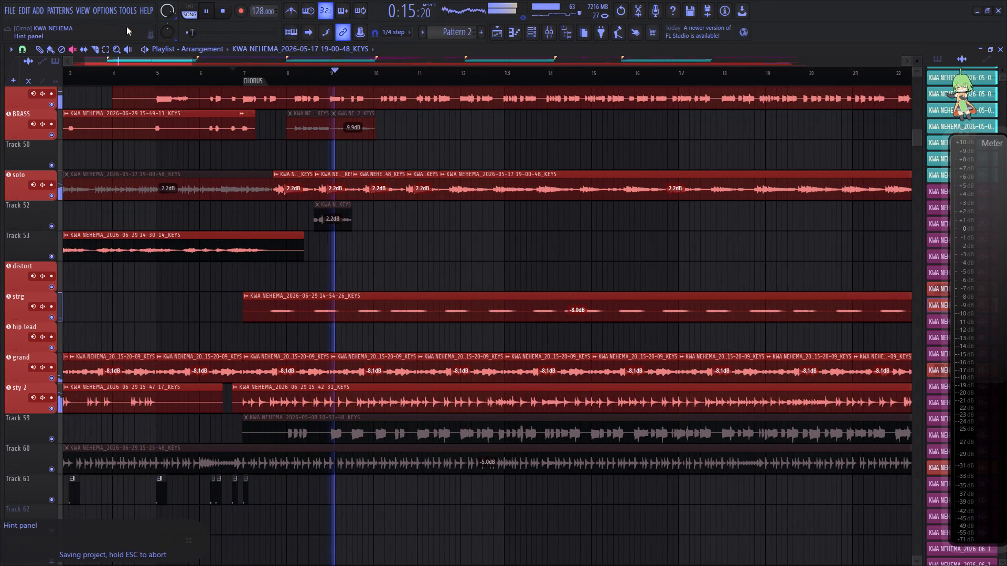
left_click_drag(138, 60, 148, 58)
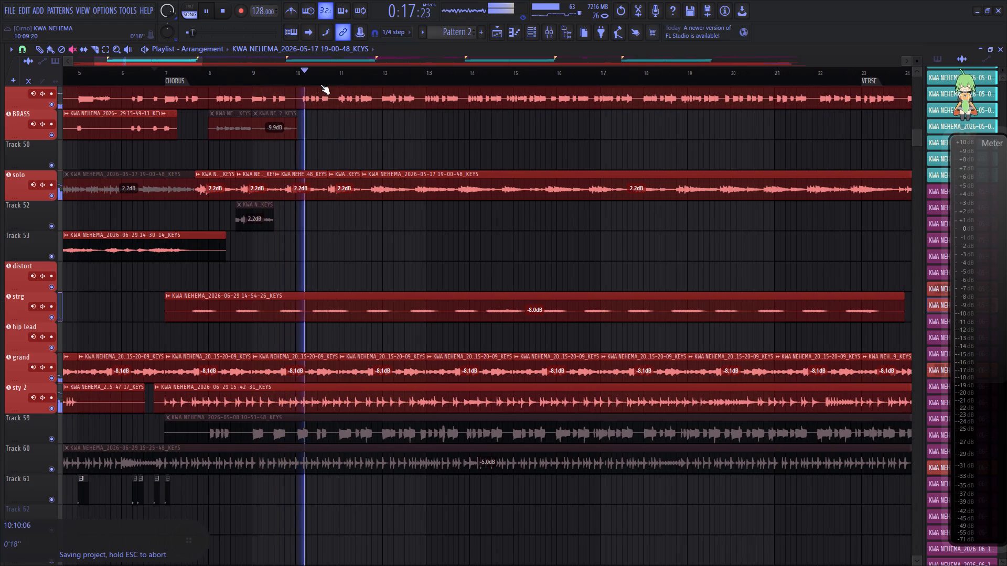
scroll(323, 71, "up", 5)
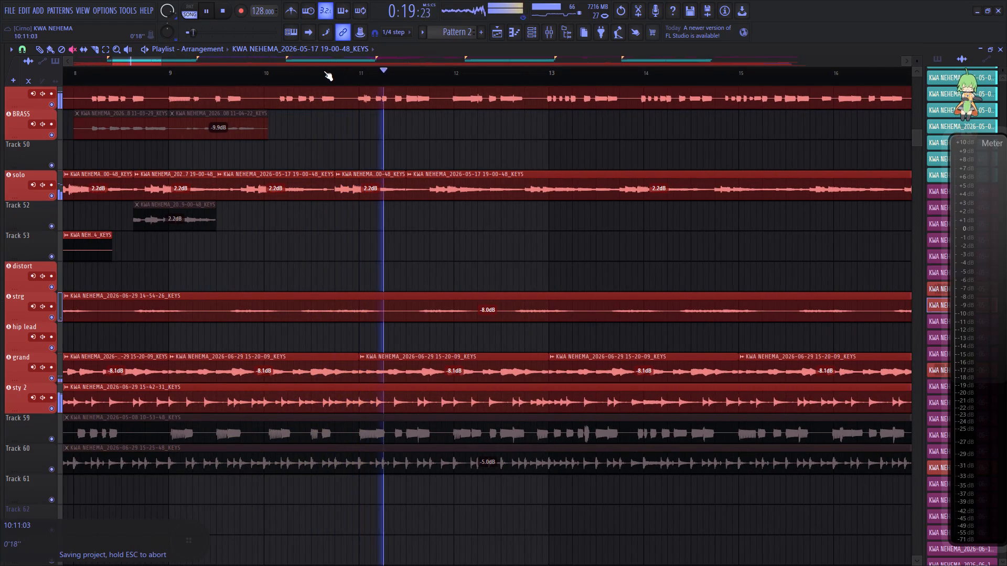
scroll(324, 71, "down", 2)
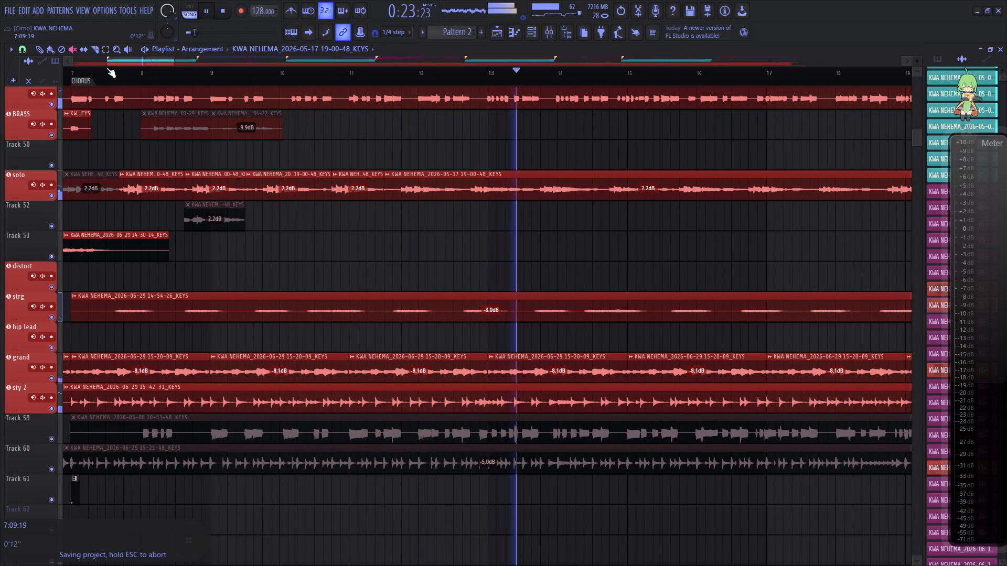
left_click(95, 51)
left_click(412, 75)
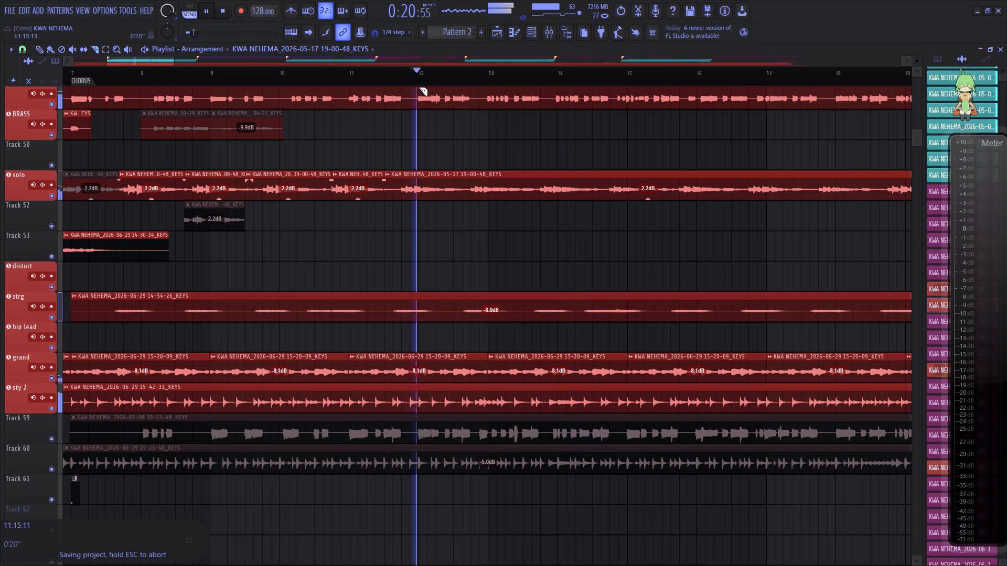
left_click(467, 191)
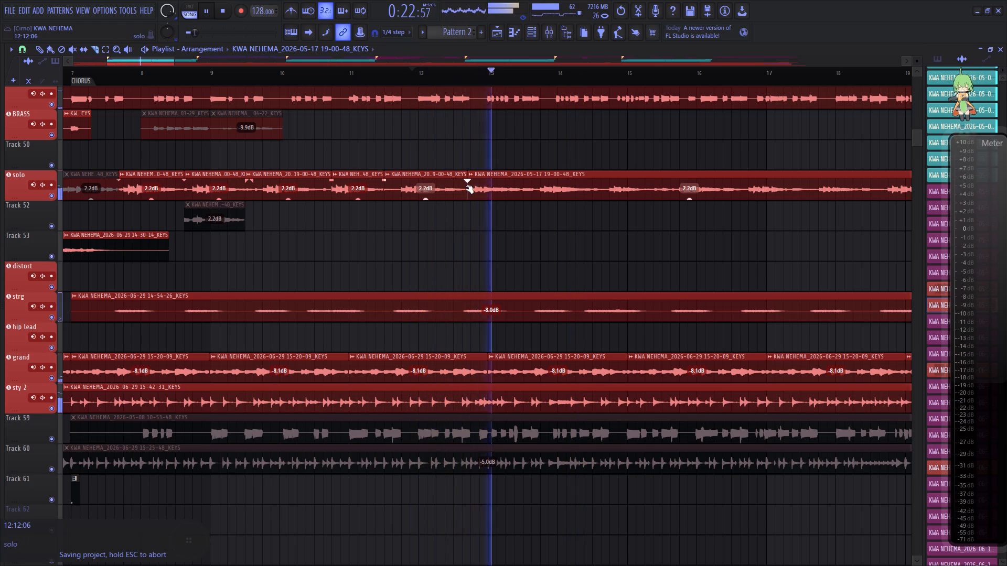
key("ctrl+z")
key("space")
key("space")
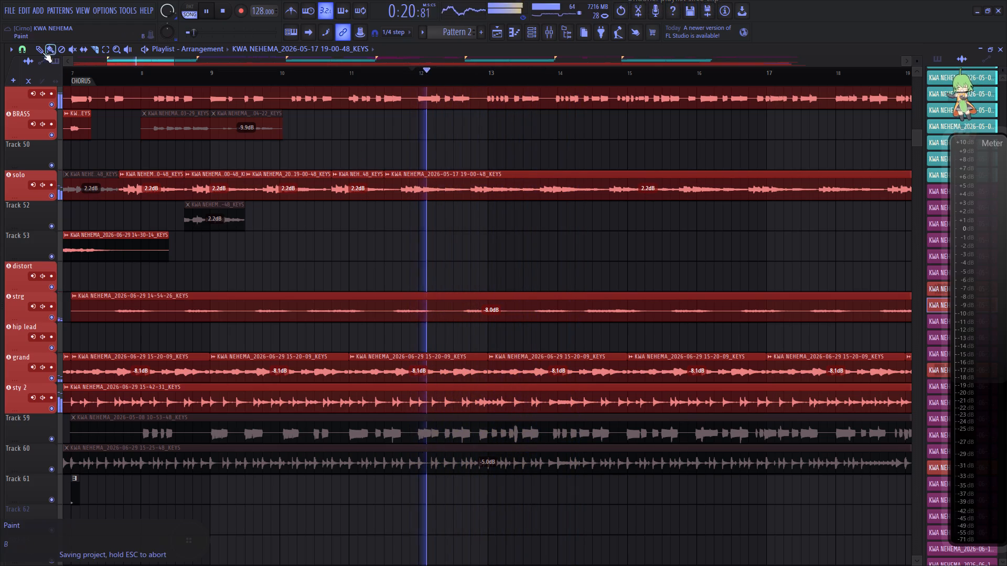
With snap set to 1/4 beat, cut out and delete the section of the long solo clip from about 12:13 to 13:13.
left_click(24, 50)
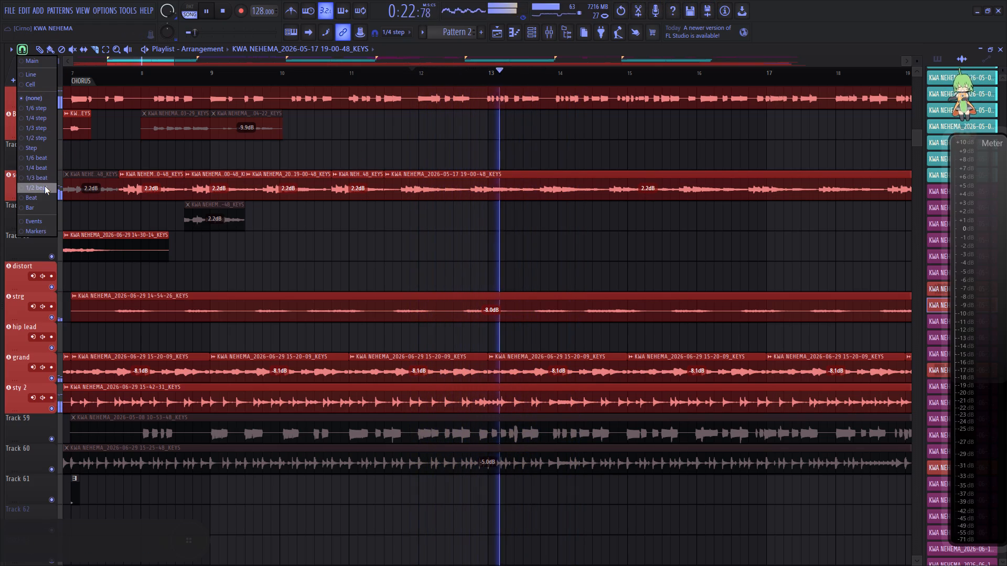
left_click(44, 169)
key("space")
key("space")
key("space")
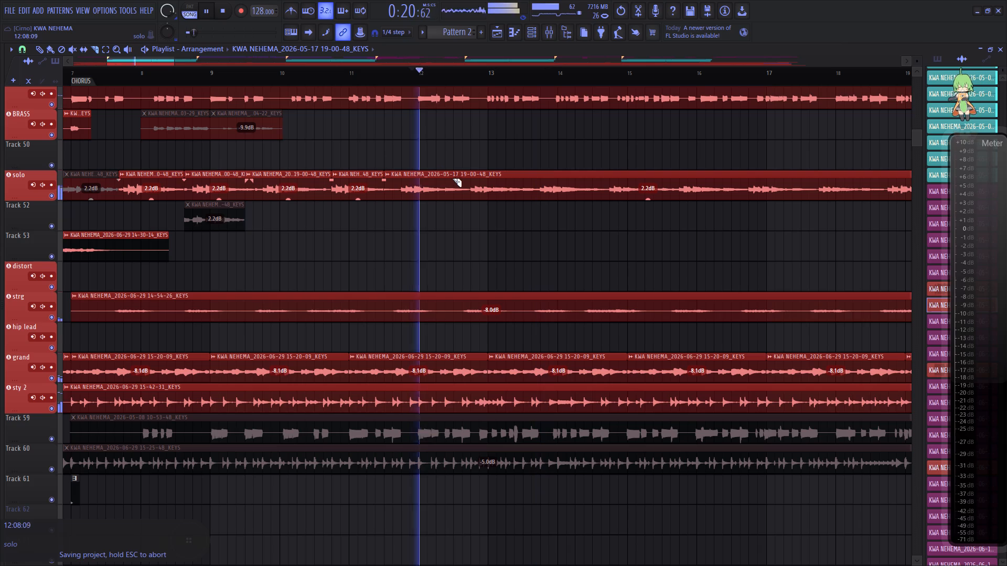
left_click(470, 193)
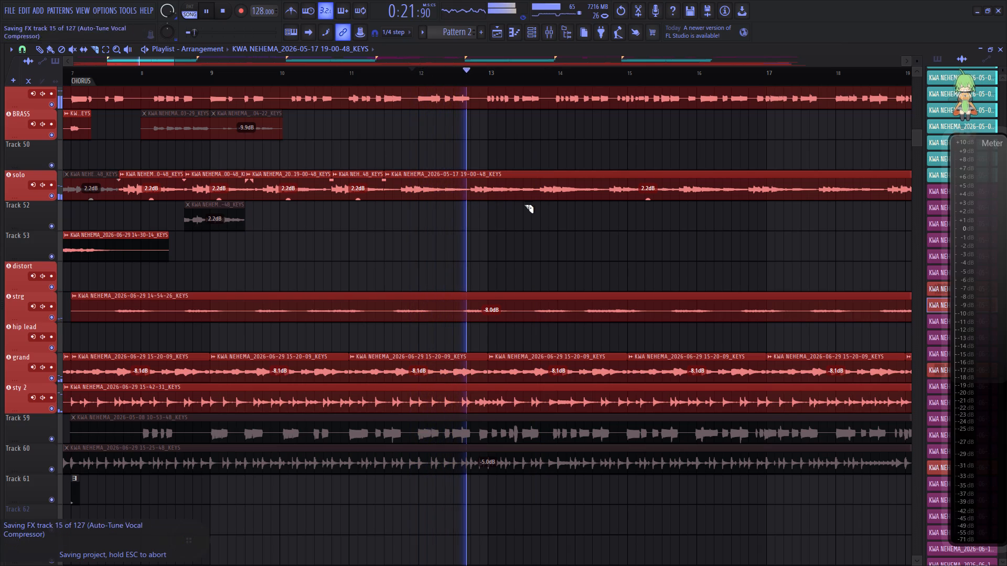
right_click(534, 194)
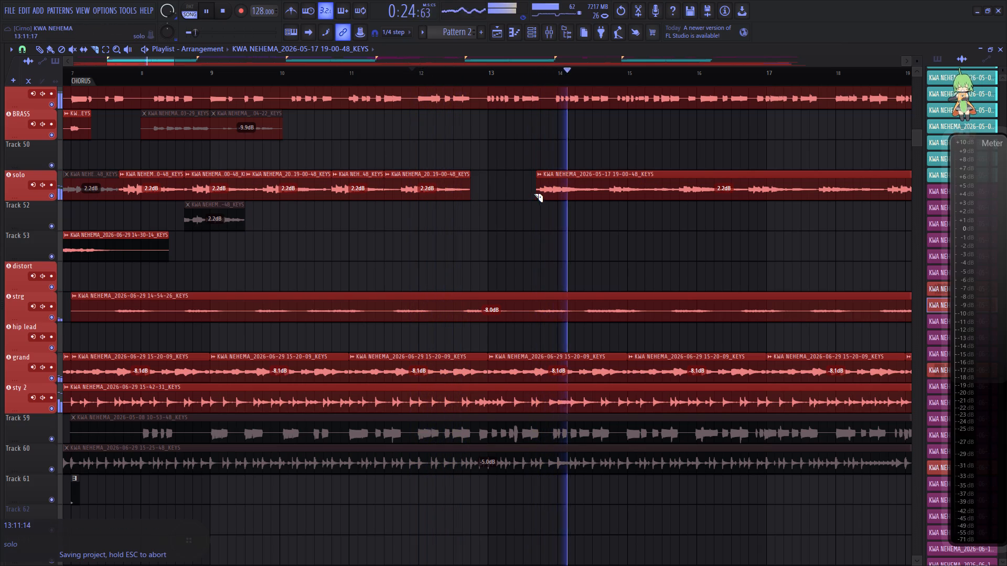
key("space")
right_click(540, 197)
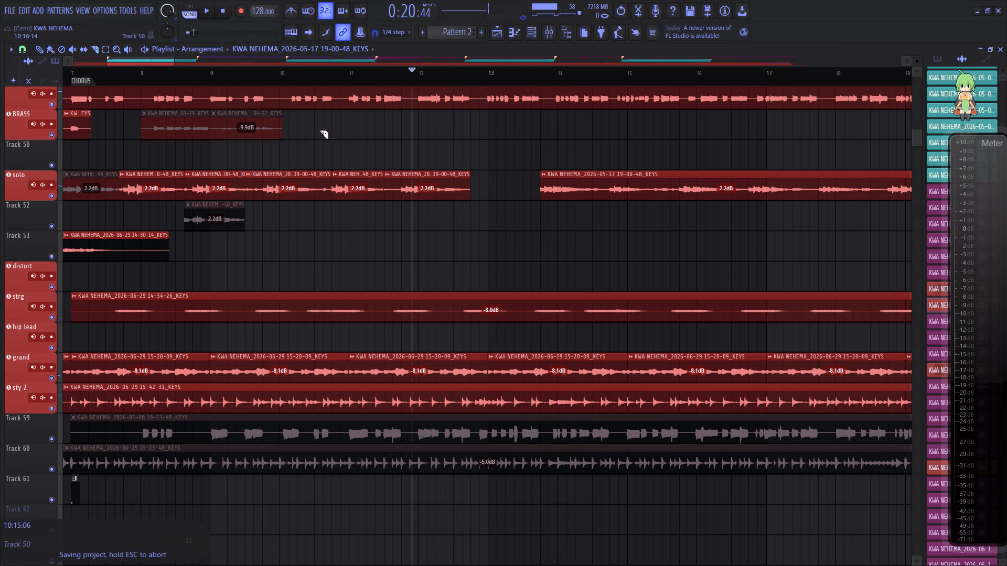
Place a copy of the short solo clip just before 11:09 into the gap, starting at 12:13, checking it in playback.
left_click(305, 73)
key("space")
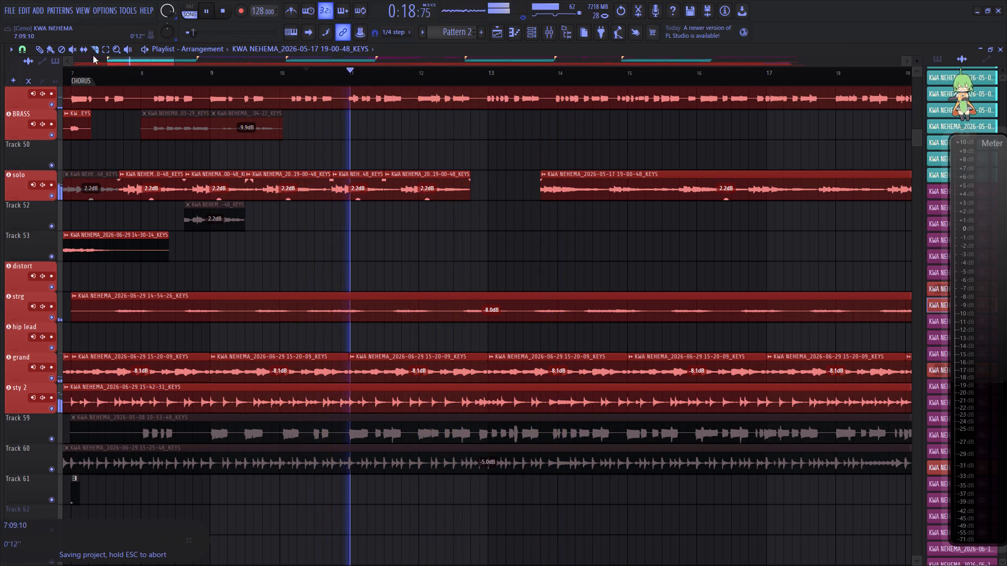
left_click_drag(48, 49, 54, 52)
key("space")
key("space")
left_click(364, 187)
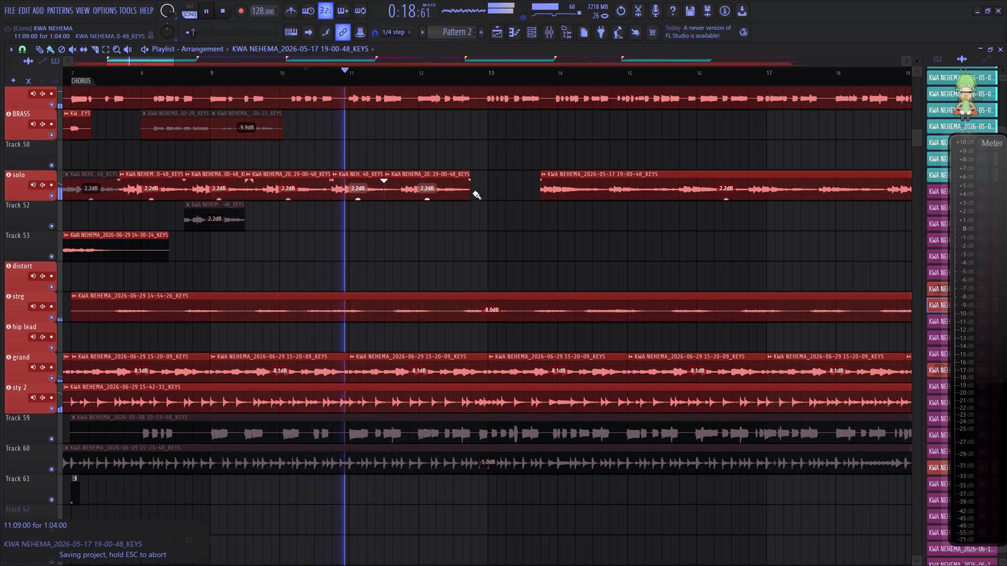
left_click_drag(481, 189, 462, 196)
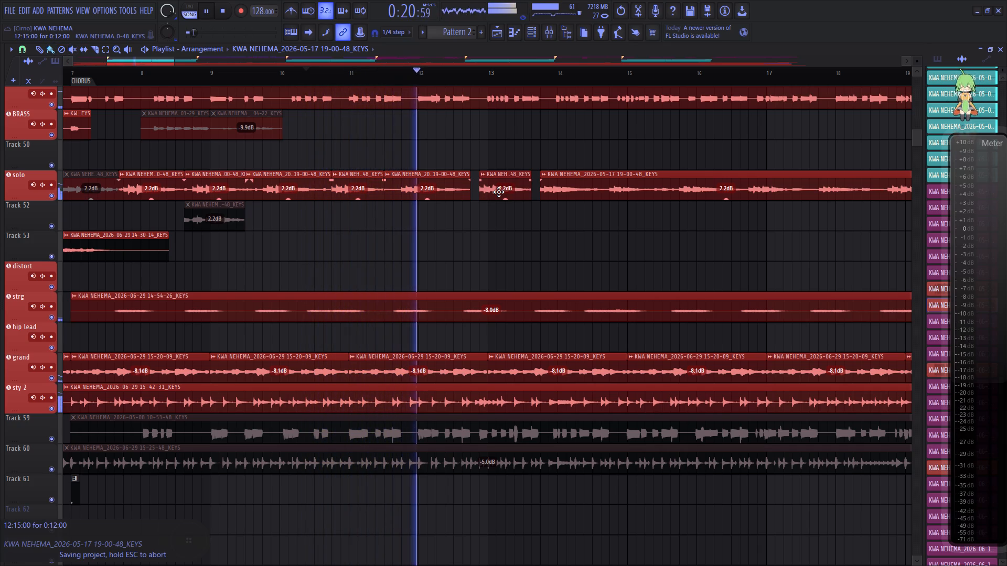
key("space")
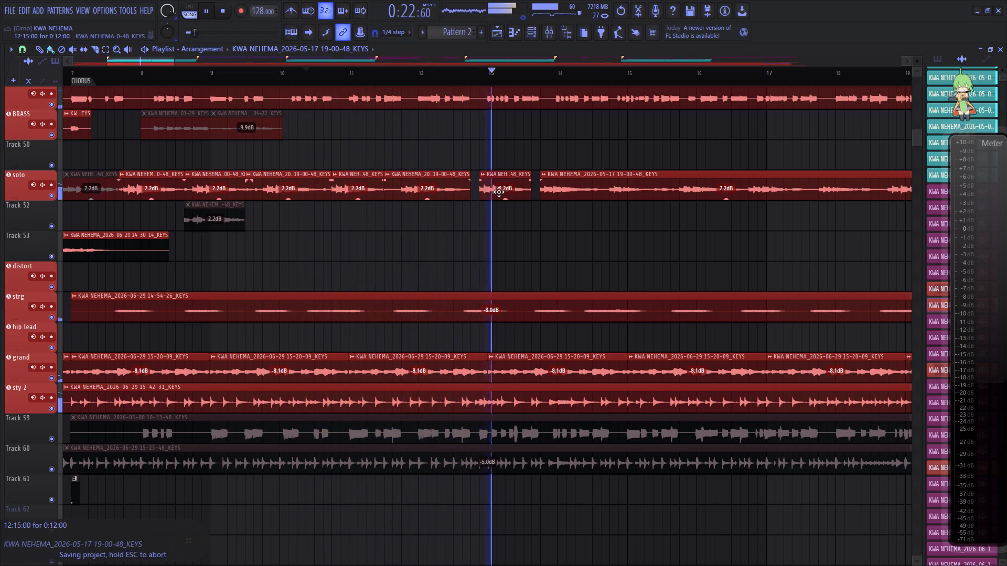
key("space")
left_click_drag(499, 192, 490, 193)
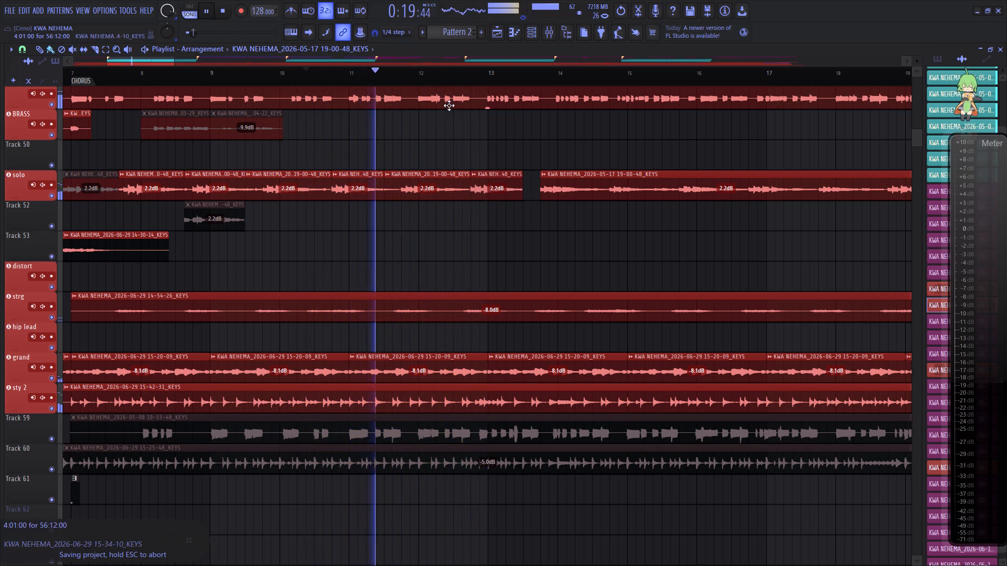
Replay from about 12:05 and extend the end of the copied solo clip at 12:13 to a length of one bar.
left_click(440, 77)
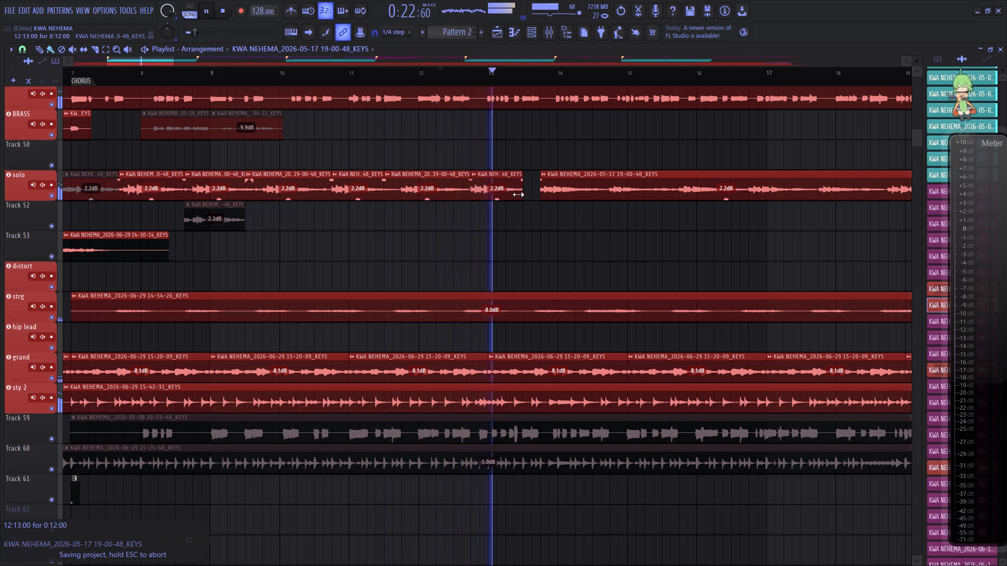
left_click_drag(520, 194, 537, 198)
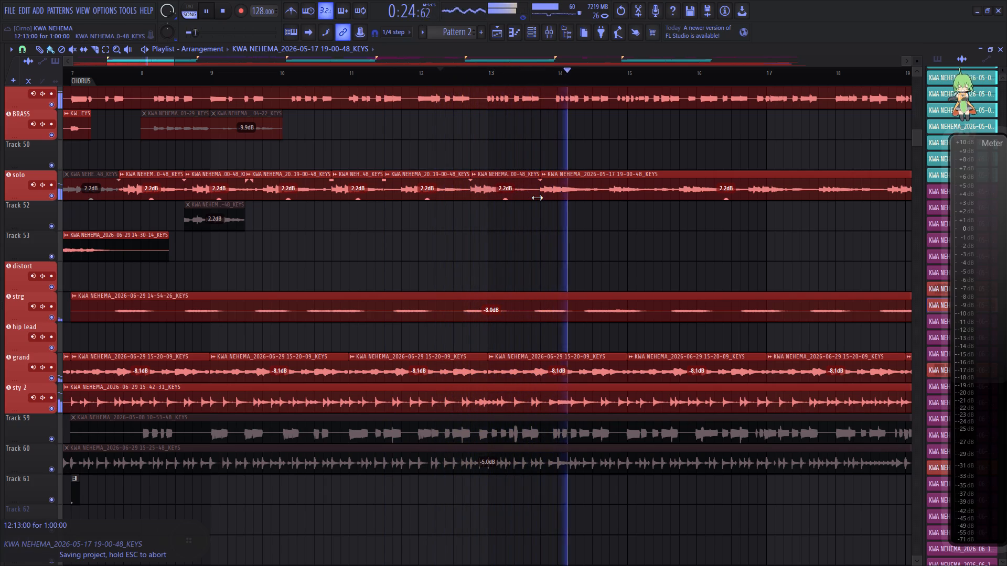
left_click_drag(537, 198, 537, 198)
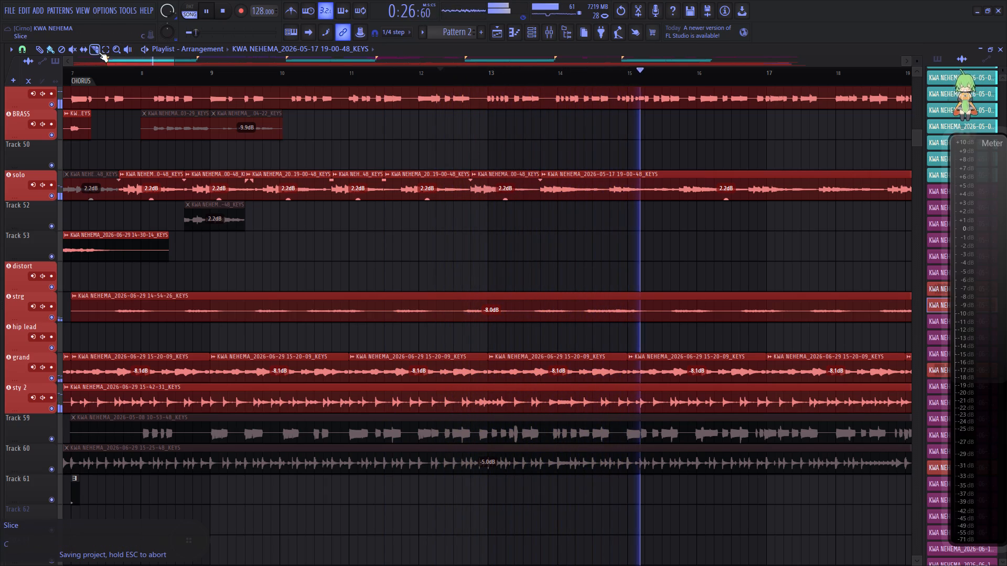
Slice the long solo clip at 14:12 and about 15:12, deleting the section between the cuts.
left_click(93, 50)
left_click(607, 196)
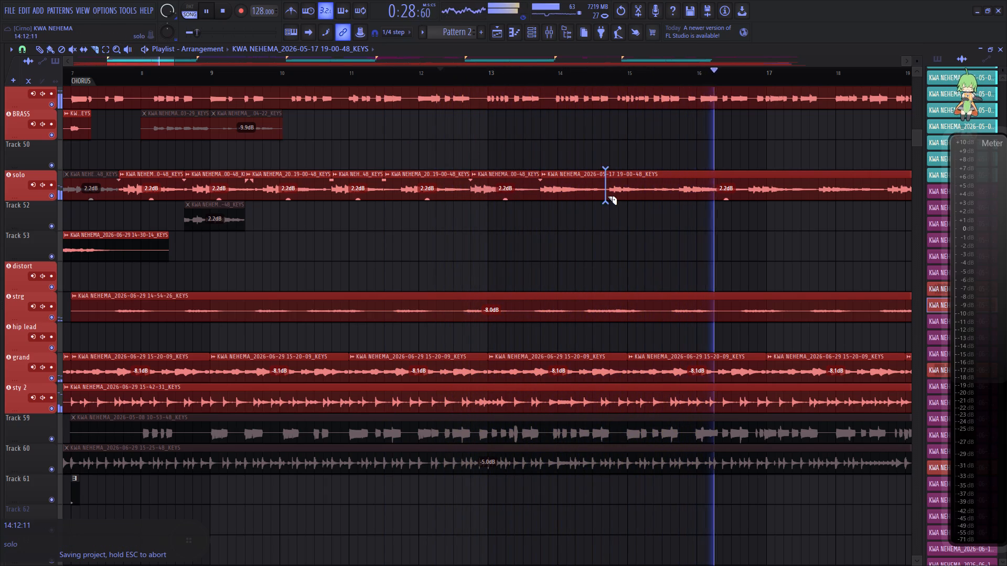
key("space")
key("space")
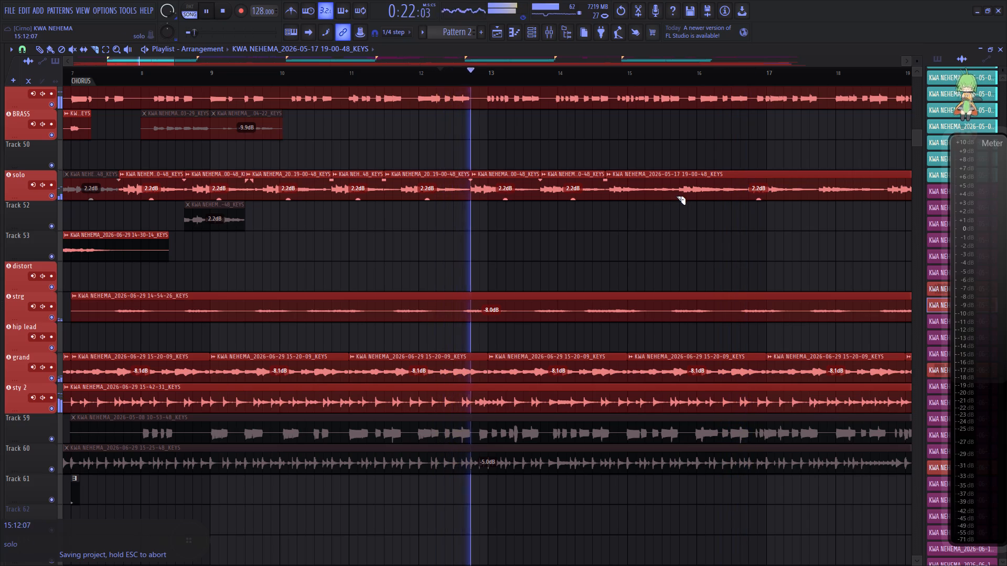
right_click(676, 196)
Fill the new gap with a copy of the one-bar solo clip from 12:13, placed at 14:12, and replay from just before bar 14.
left_click_drag(46, 51, 52, 55)
left_click(512, 182)
left_click_drag(616, 193, 601, 199)
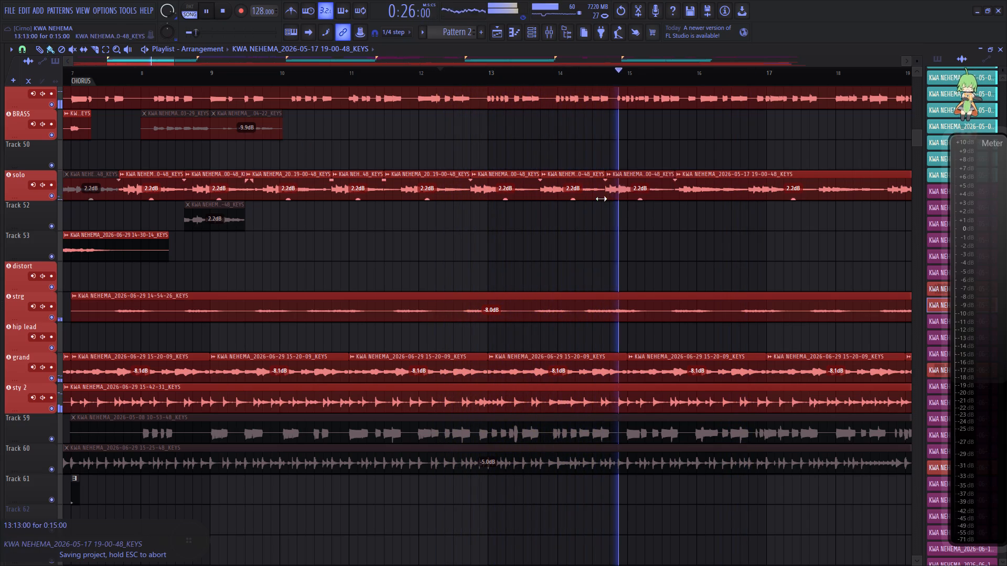
key("space")
key("space")
left_click(548, 76)
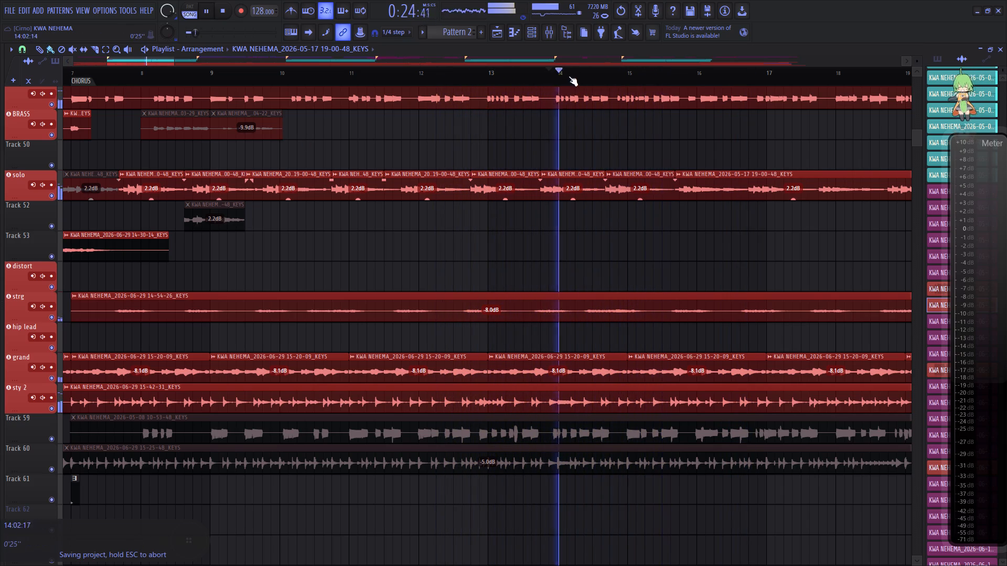
Enlarge the solo track, shift the copied clip at 14:12 to 14:13, extend its start back to 14:12, and replay.
scroll(645, 76, "up", 5)
key("space")
key("space")
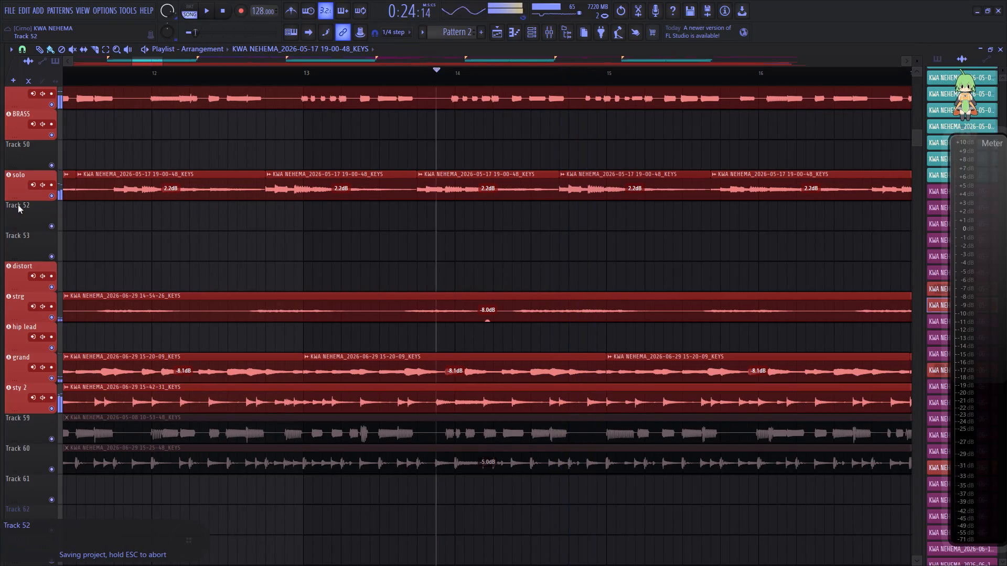
left_click_drag(28, 198, 5, 423)
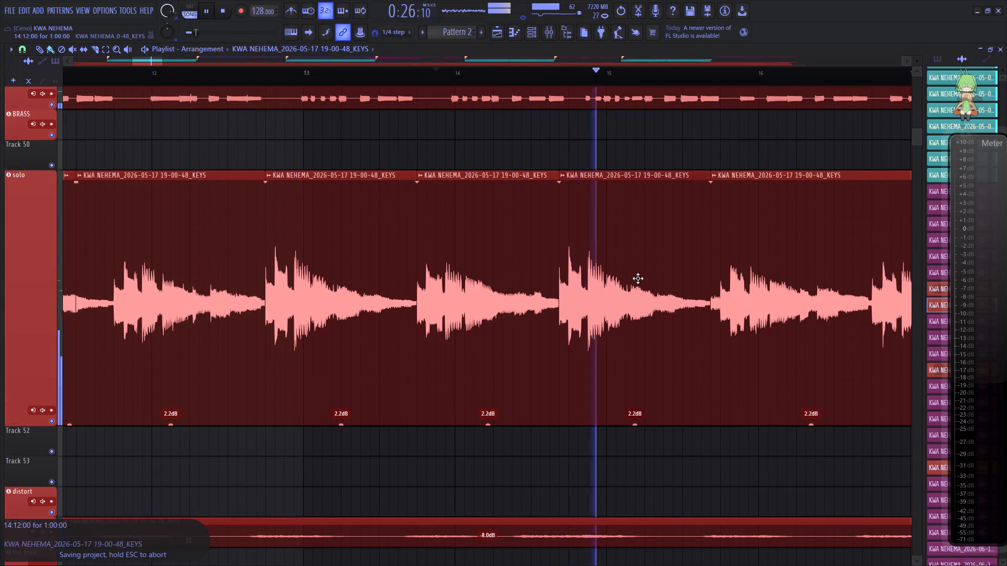
key("space")
key("space")
left_click_drag(625, 279, 634, 282)
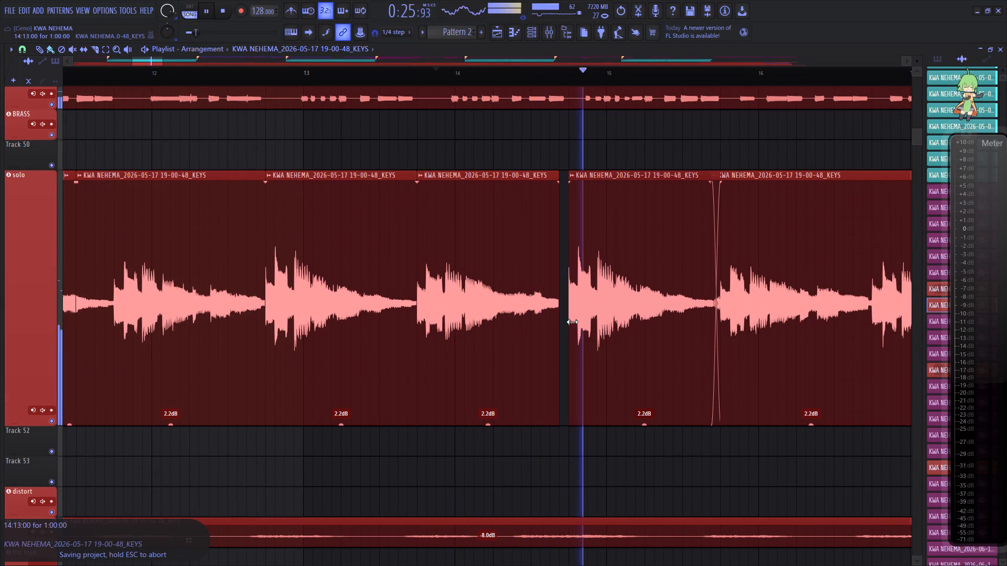
left_click_drag(572, 322, 562, 324)
key("space")
key("space")
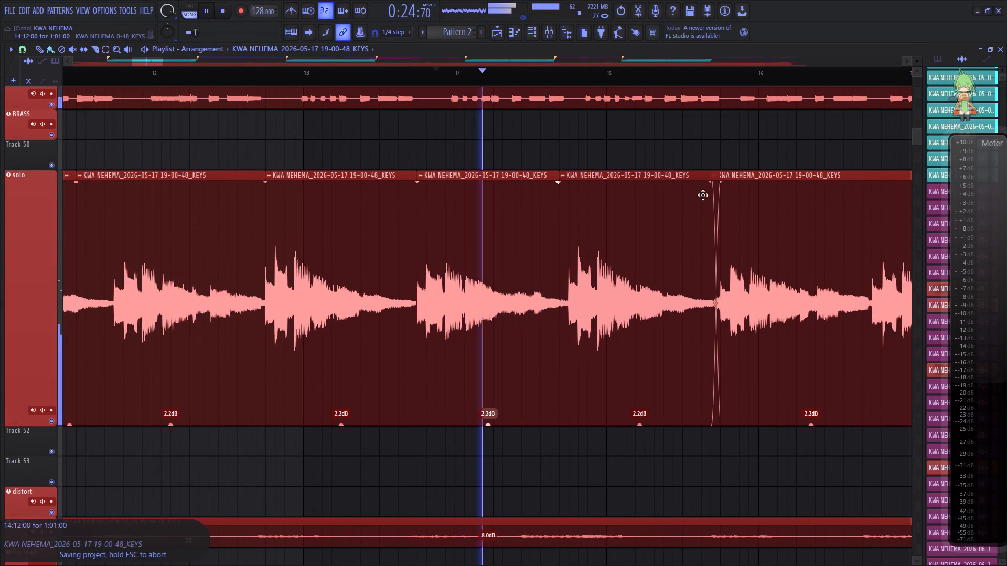
Adjust the crossfade where the copied solo clip overlaps the following solo clip at about 15:12.
left_click_drag(708, 188, 717, 183)
left_click_drag(722, 186, 697, 191)
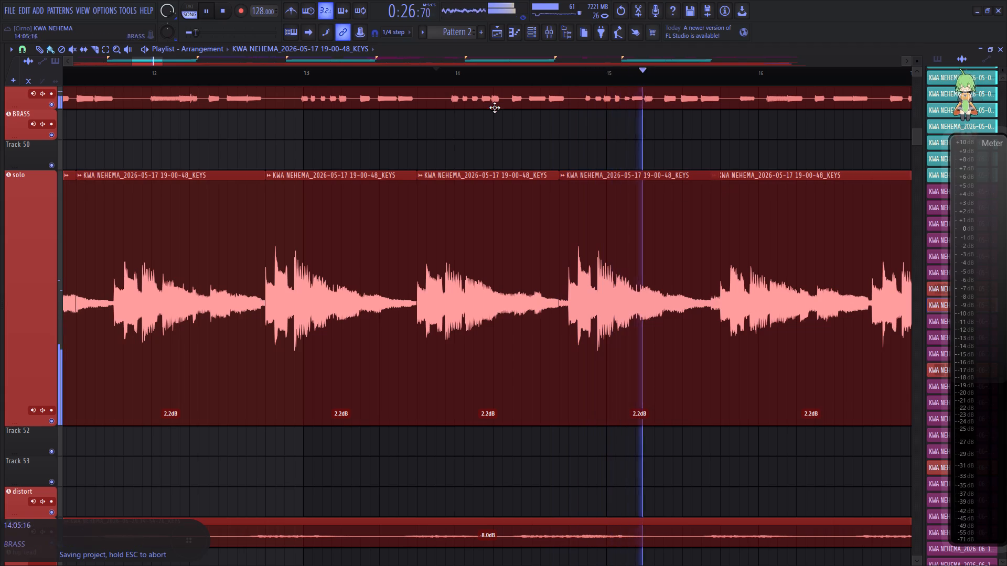
Follow the long solo clip into the verse and slice it at about 23:13.
scroll(498, 79, "down", 1)
scroll(498, 79, "up", 1)
scroll(498, 79, "down", 4)
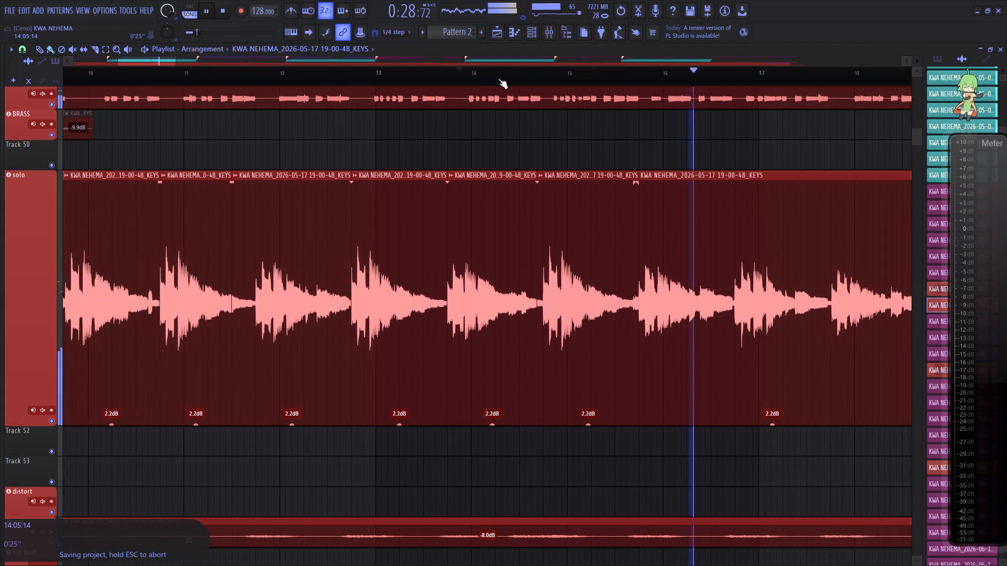
left_click_drag(154, 62, 162, 62)
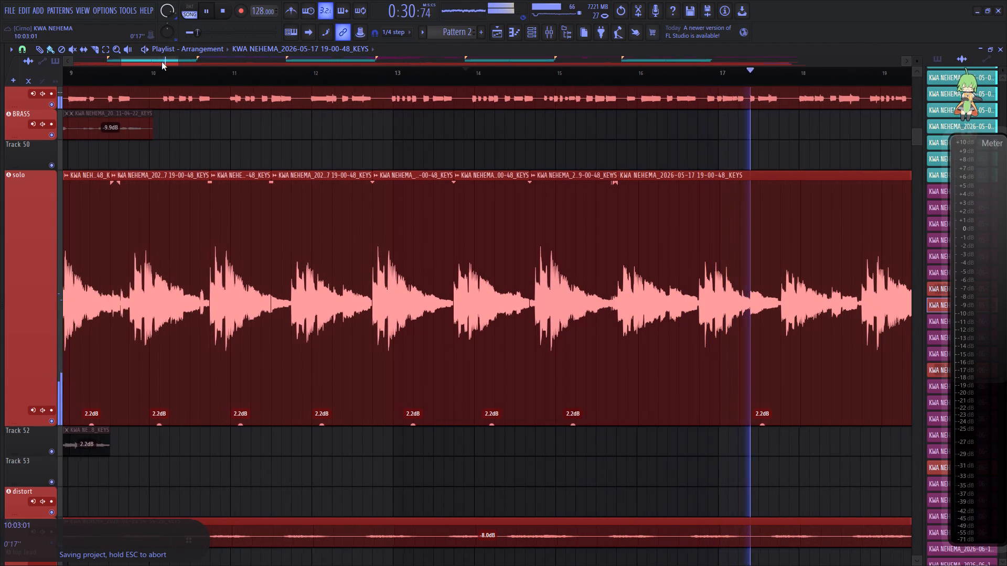
left_click_drag(162, 62, 194, 61)
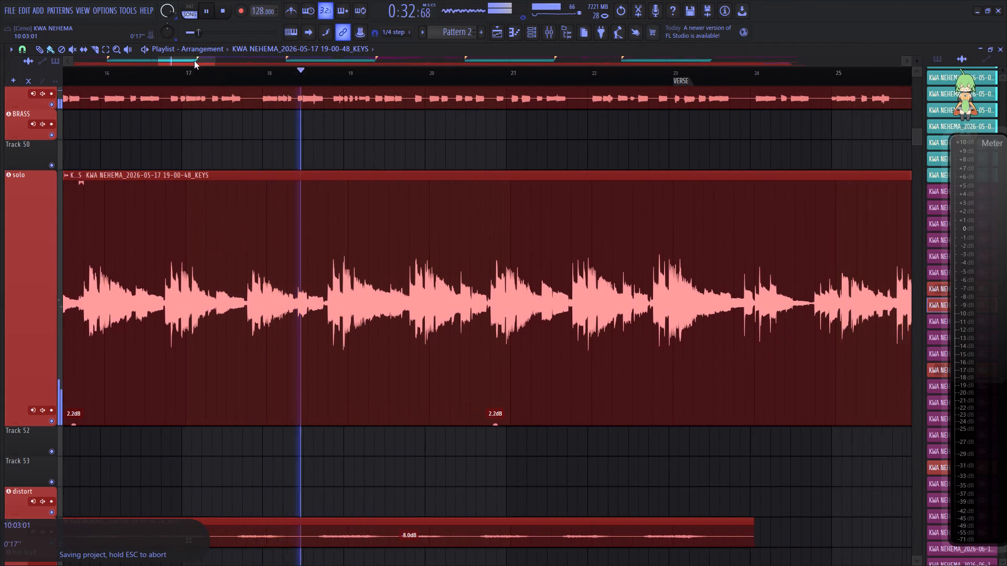
left_click_drag(194, 61, 202, 67)
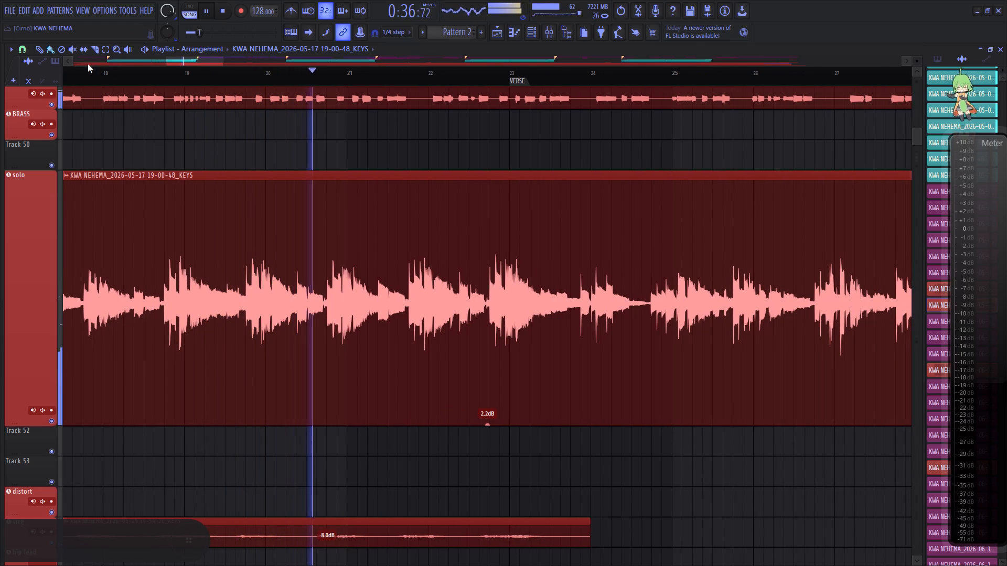
left_click(99, 45)
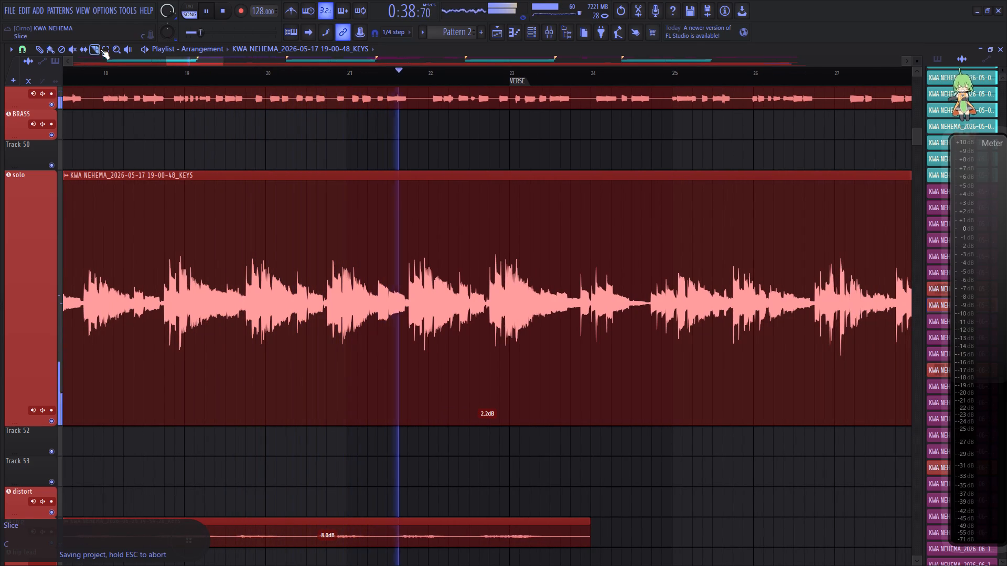
left_click(94, 50)
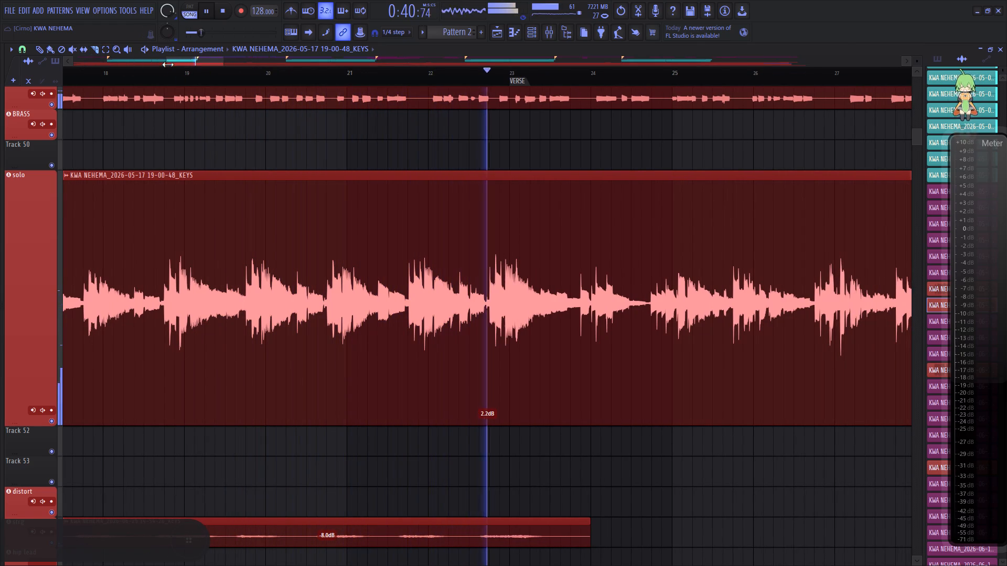
left_click_drag(184, 64, 205, 61)
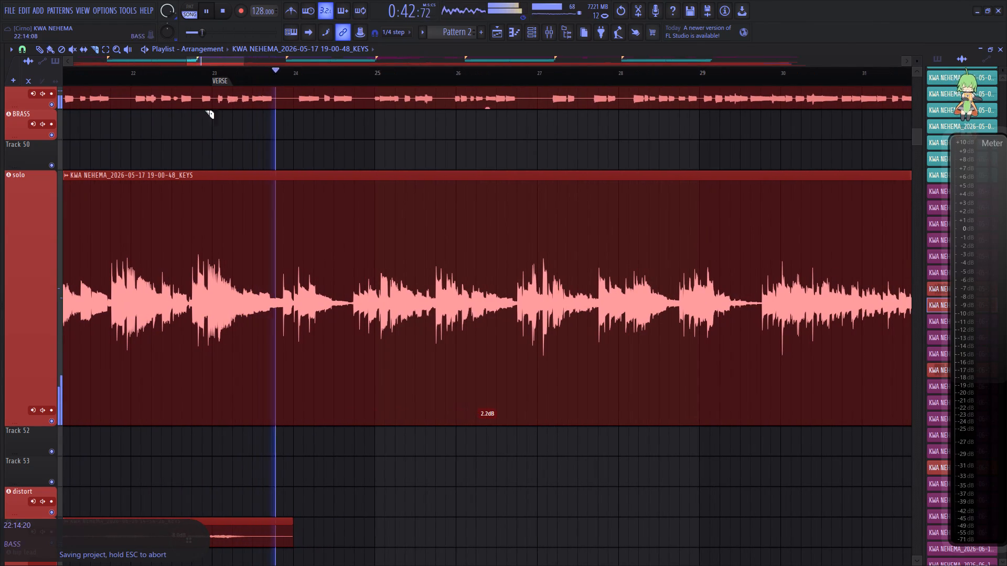
left_click(274, 314)
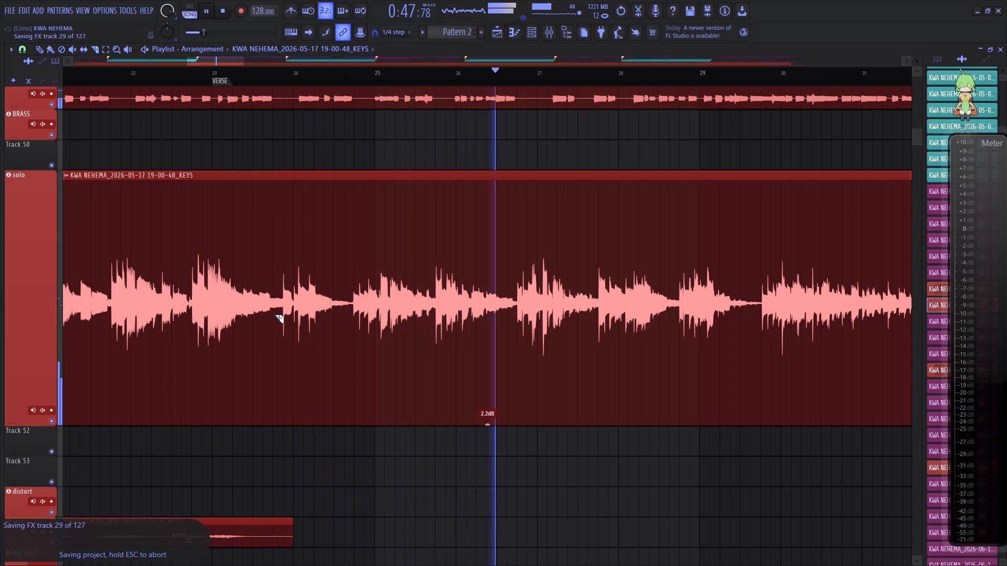
Slice the long solo clip where the chorus starts near bar 39, remove its part from mid-bar 36 to there, and replay from about bar 34.
scroll(334, 76, "down", 2)
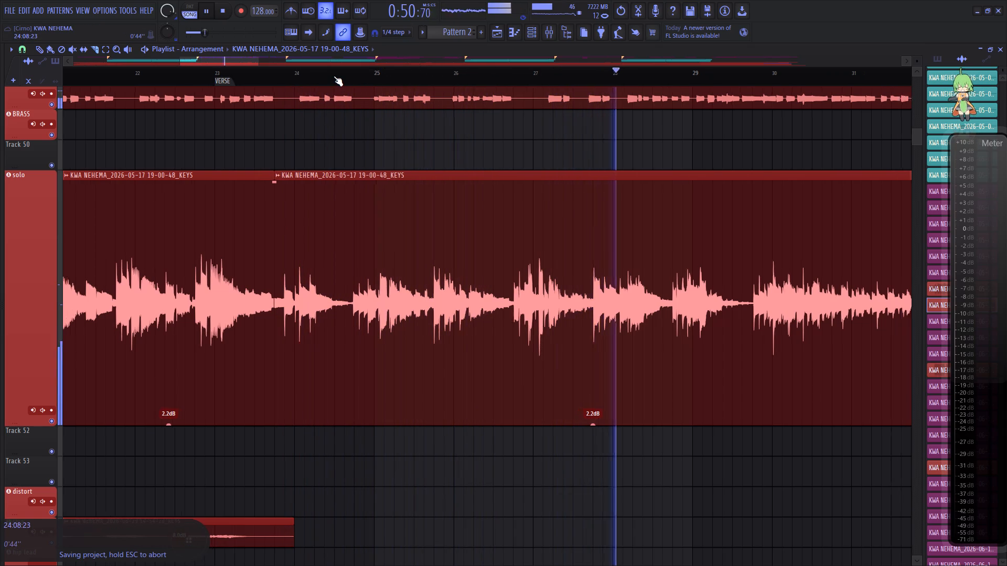
scroll(334, 76, "down", 4)
left_click_drag(256, 63, 271, 62)
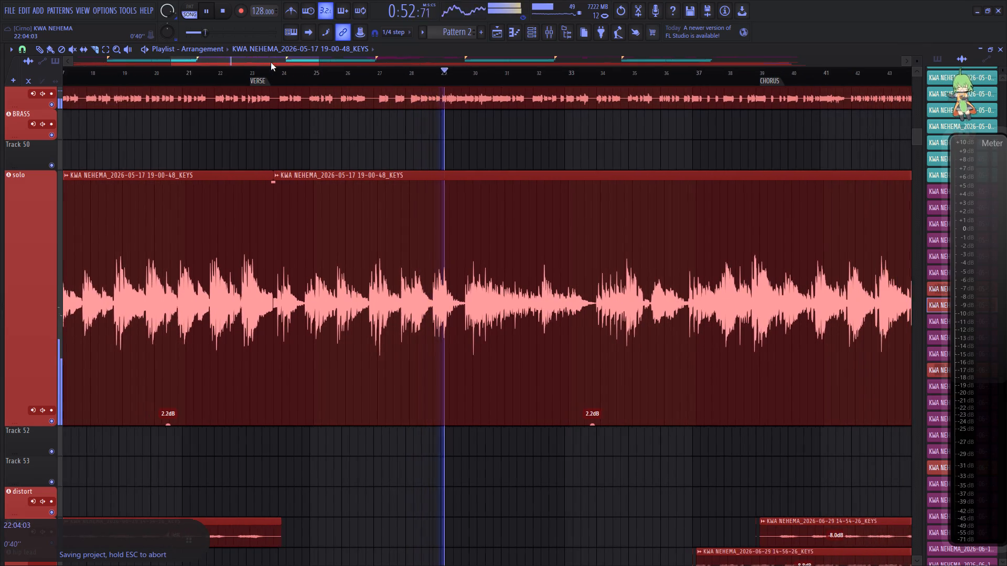
left_click_drag(271, 62, 306, 62)
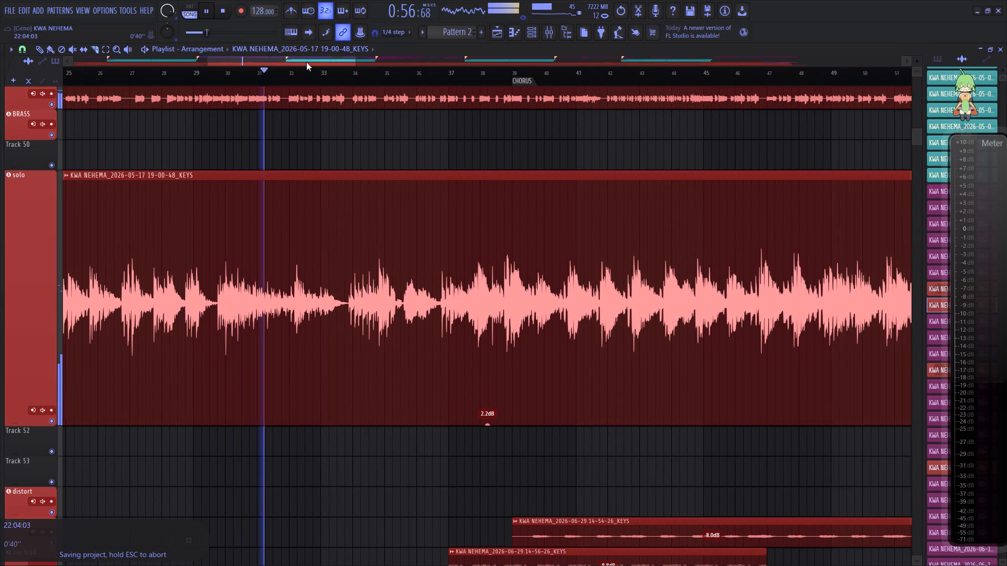
left_click_drag(306, 62, 307, 62)
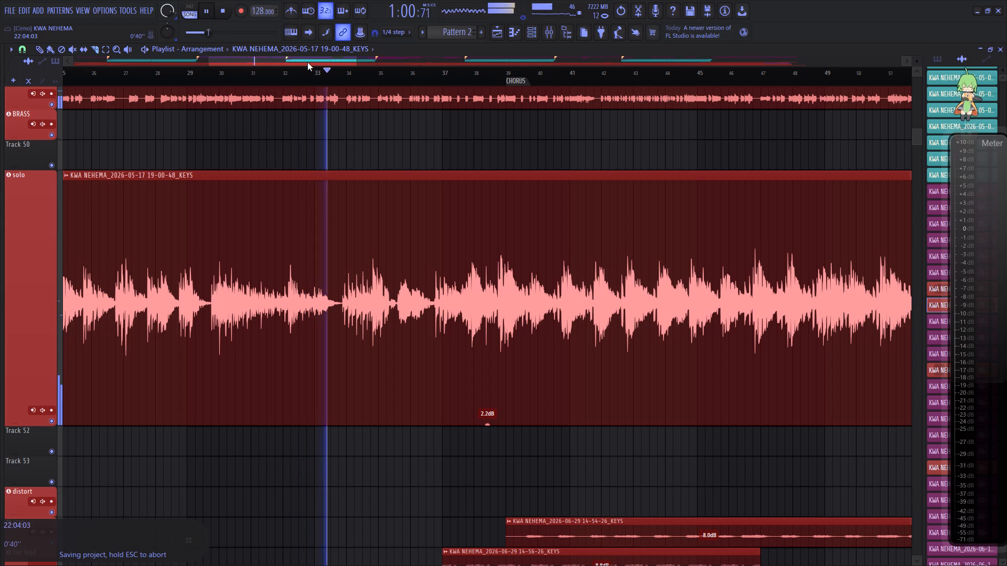
left_click_drag(307, 62, 293, 66)
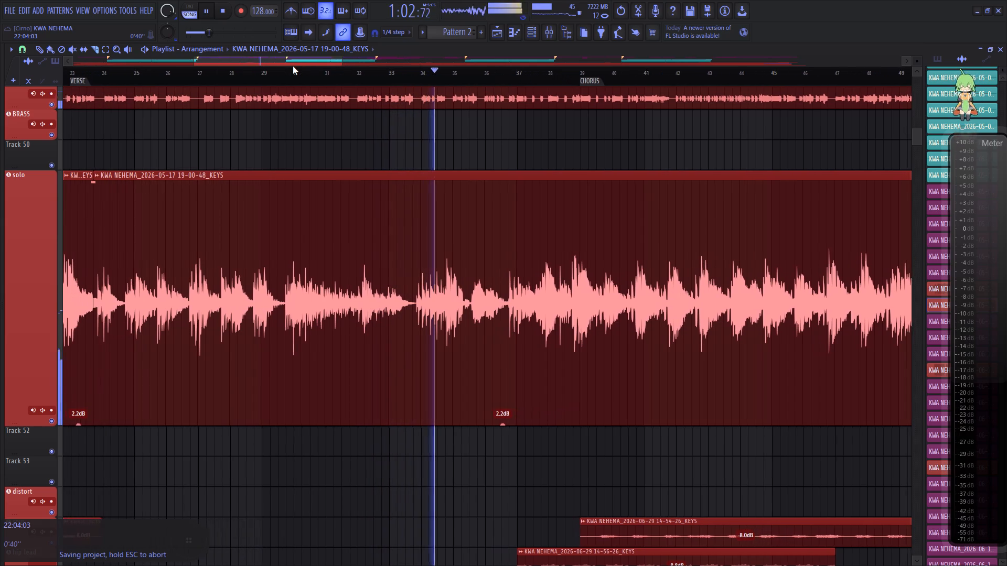
left_click_drag(293, 66, 295, 64)
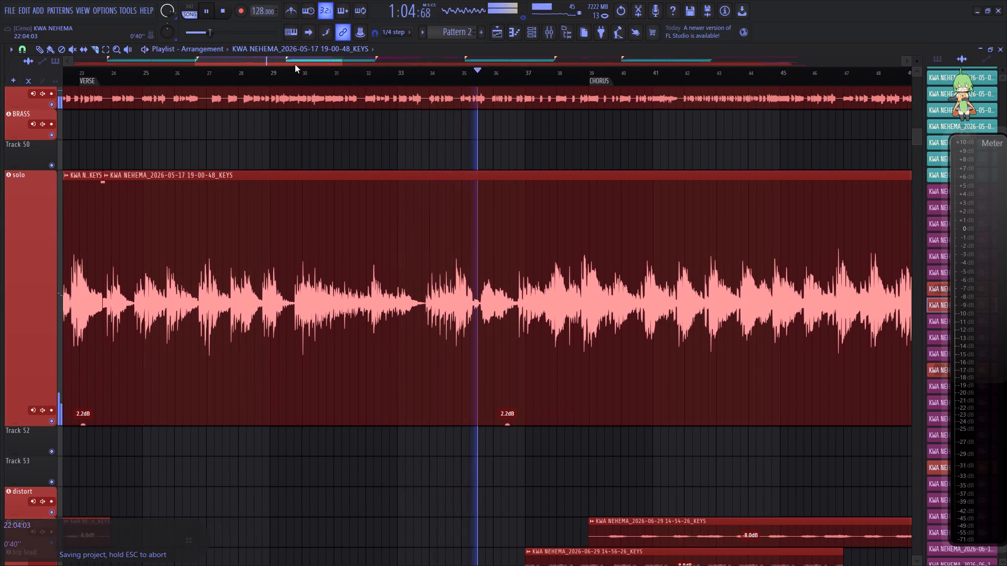
left_click_drag(295, 64, 340, 68)
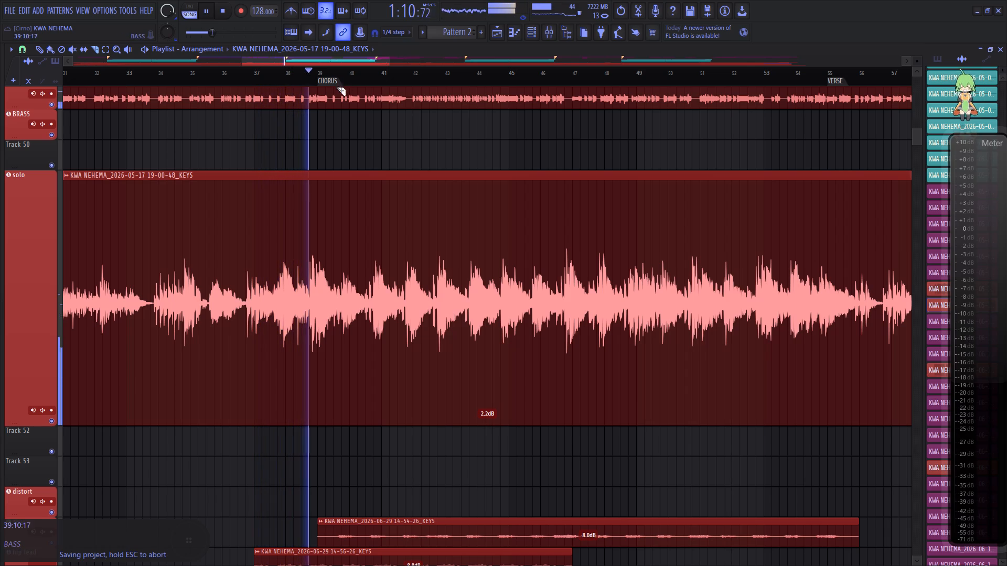
left_click(320, 287)
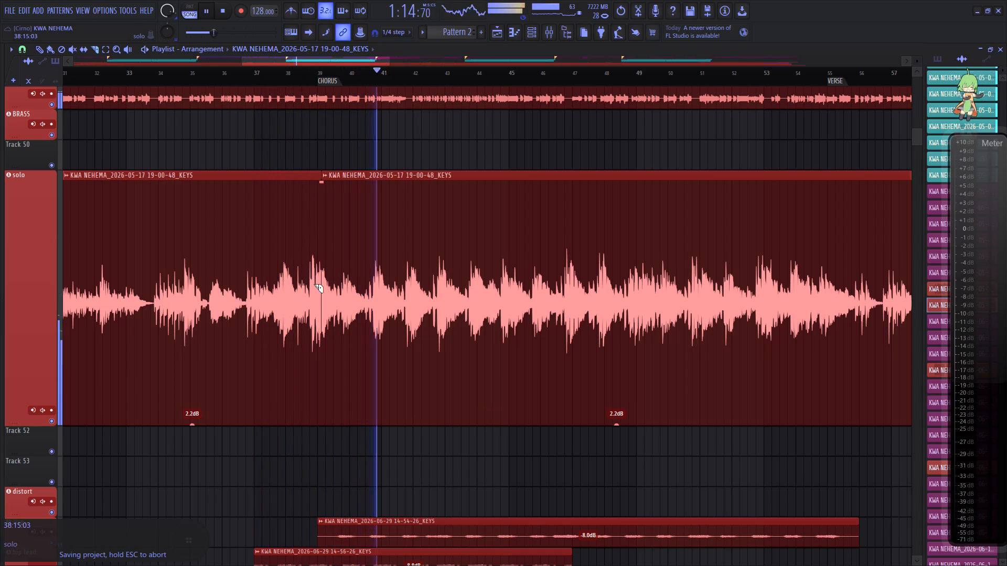
right_click(245, 309)
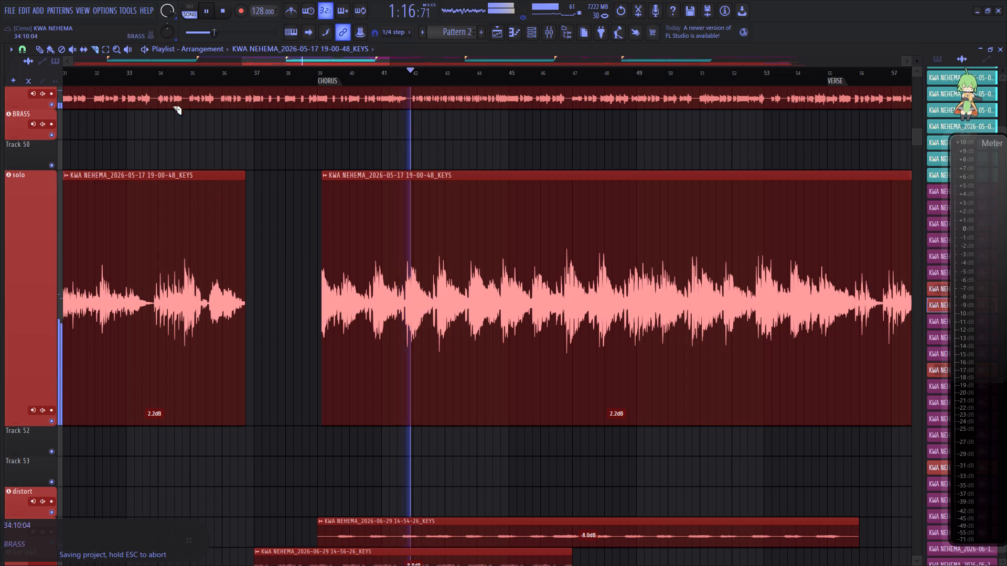
left_click(171, 76)
Switch to the Paint tool and reset the gain of the verse solo clip starting at 23:13.
left_click(51, 52)
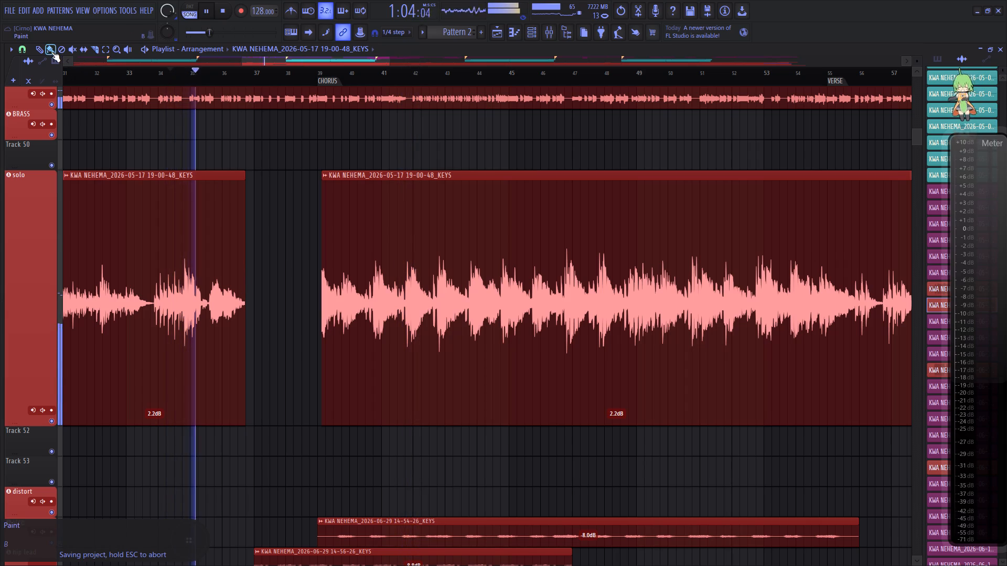
left_click_drag(372, 60, 360, 62)
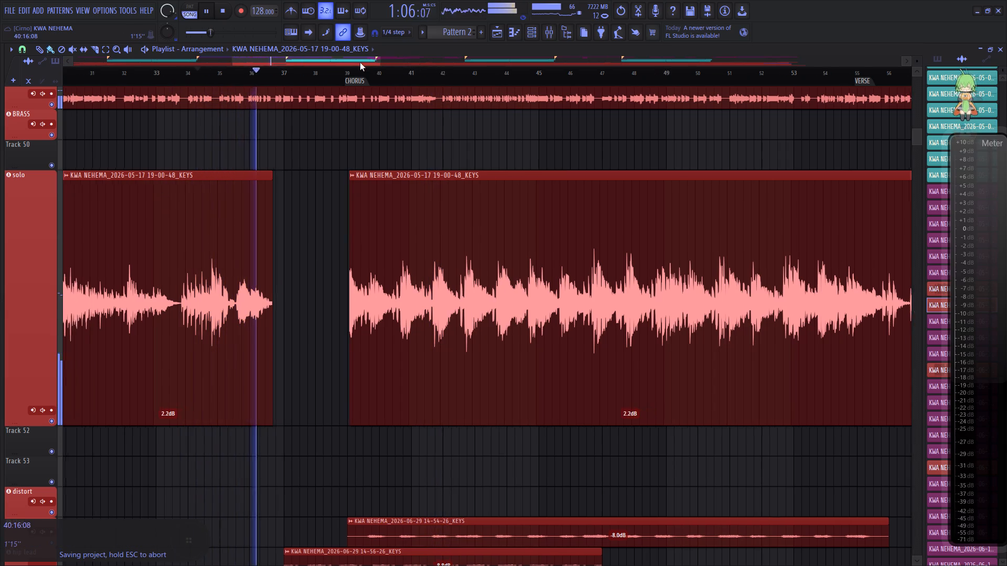
left_click_drag(360, 62, 299, 81)
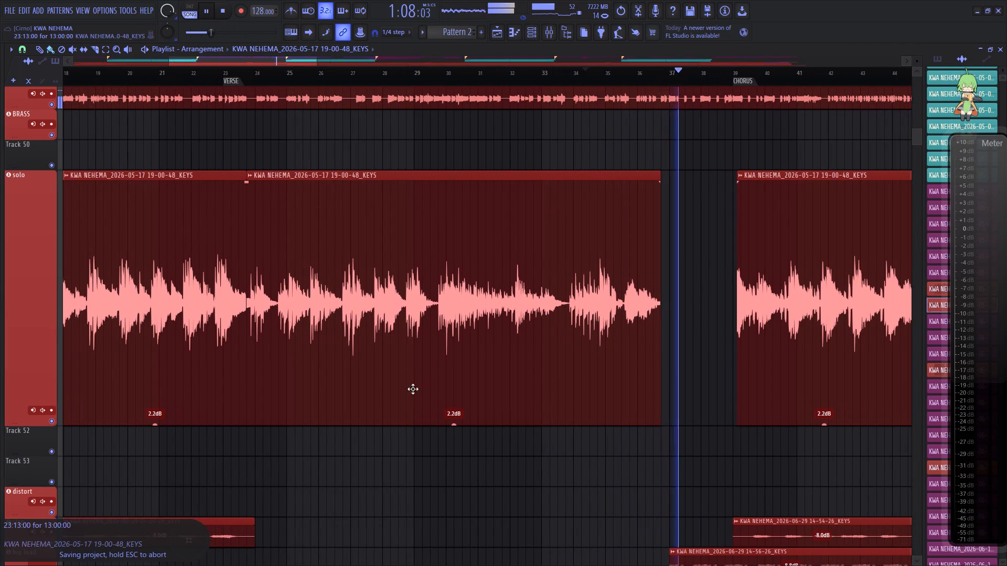
right_click(454, 425)
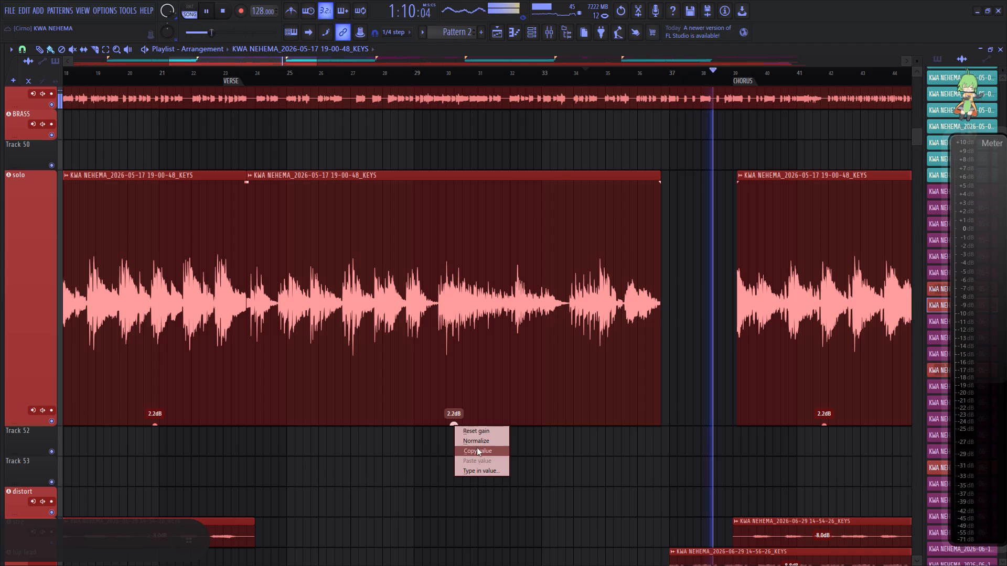
left_click(479, 432)
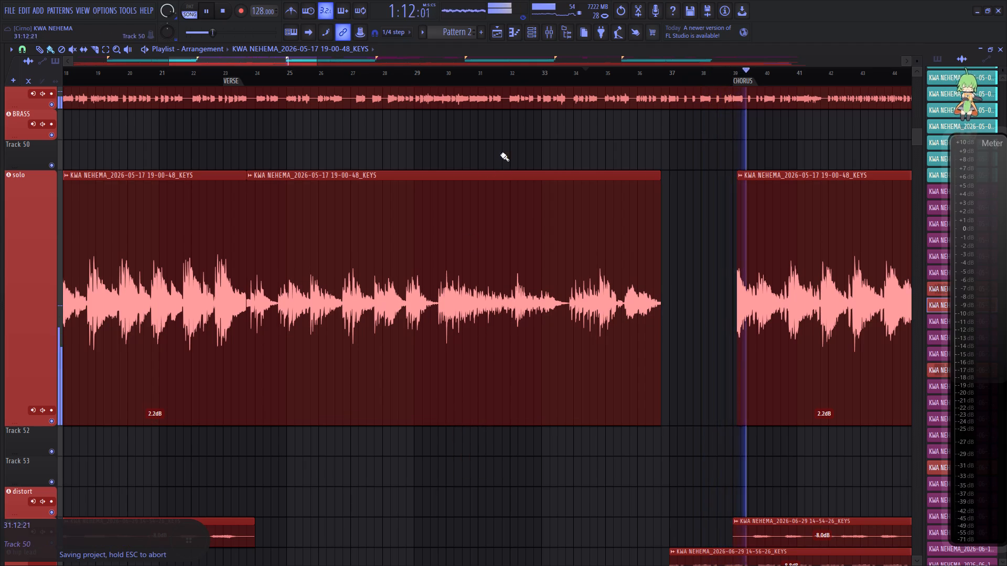
Follow the solo clip through the chorus into the next verse and slice it at about 55:13.
left_click_drag(275, 61, 309, 61)
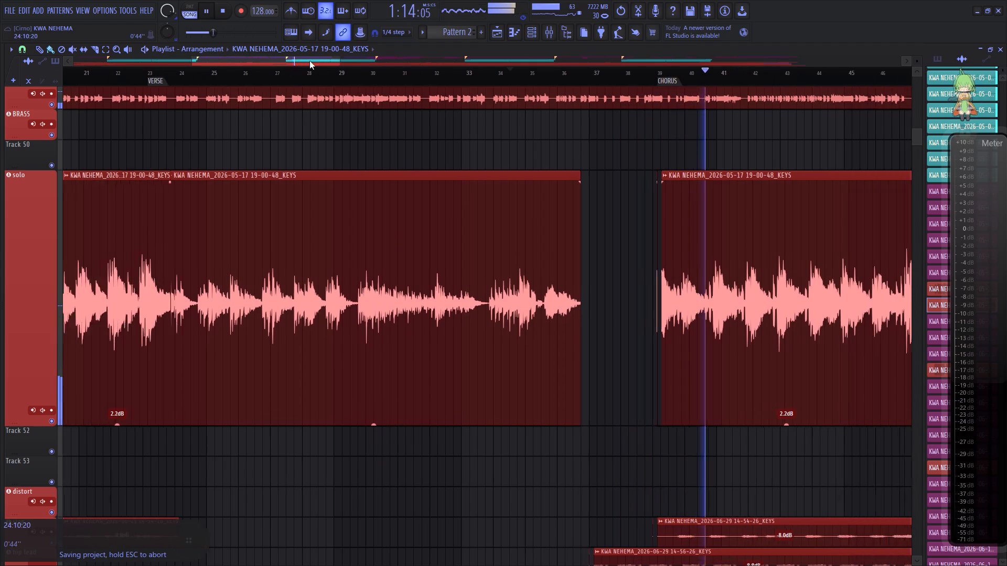
left_click_drag(309, 61, 385, 56)
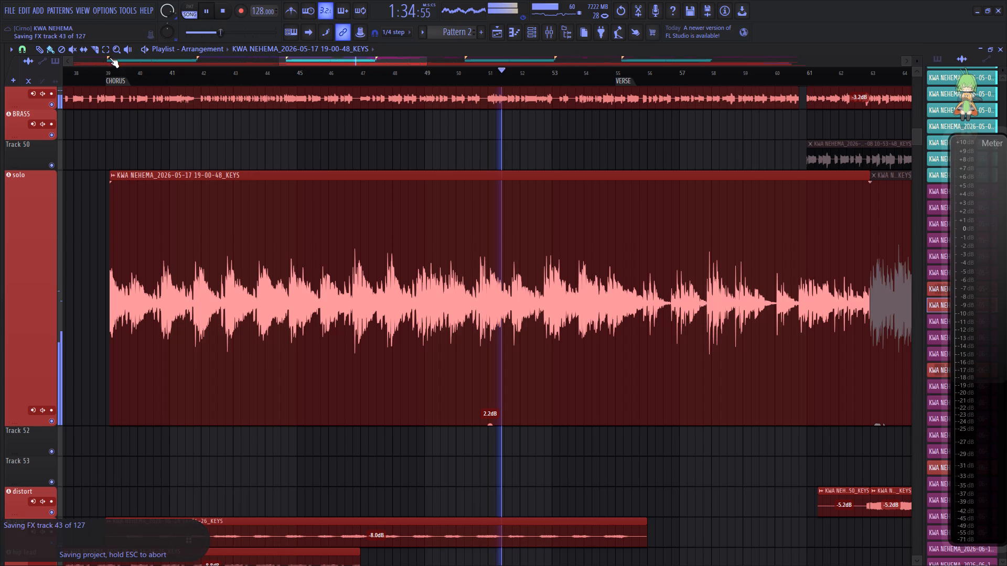
left_click(94, 49)
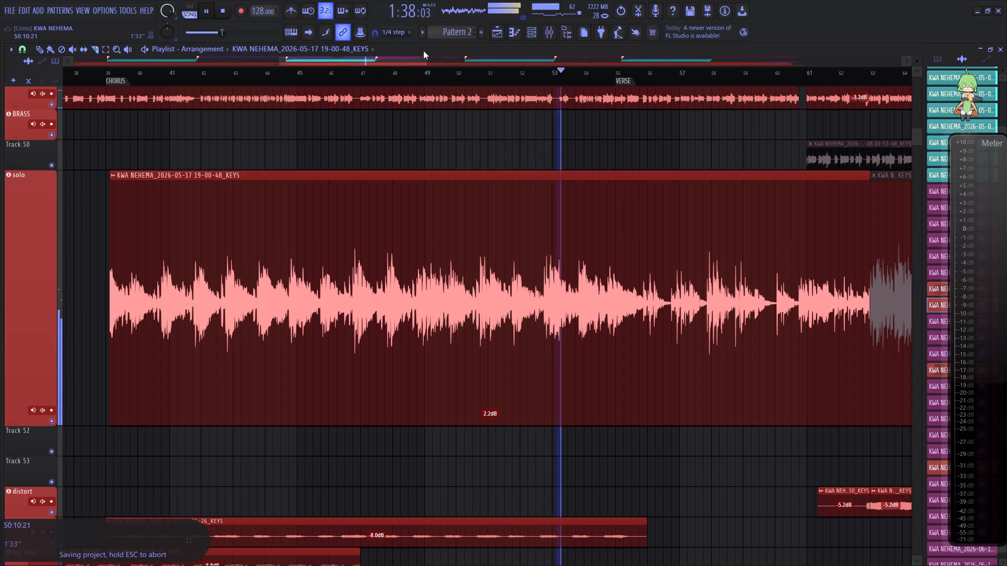
left_click_drag(385, 58, 416, 58)
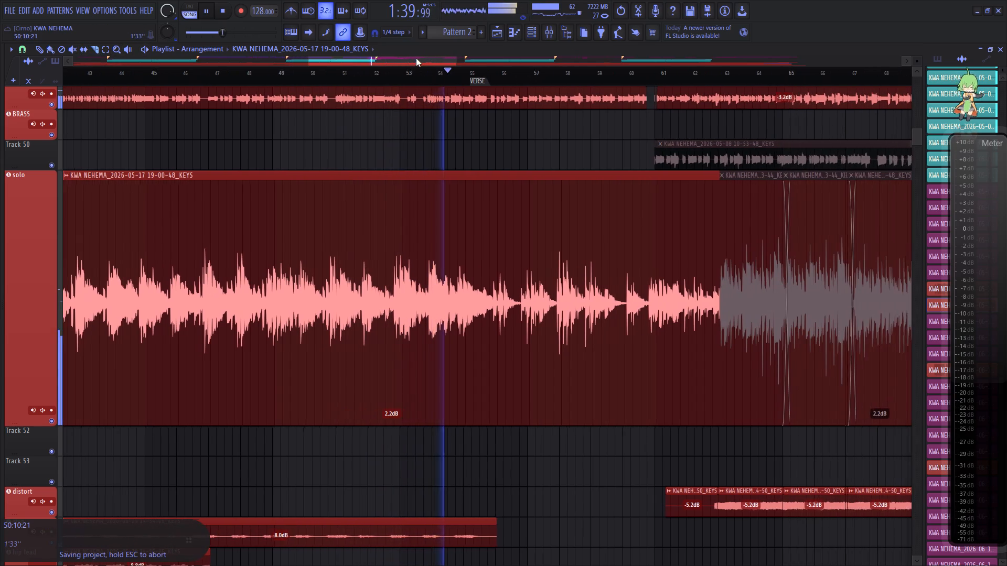
left_click_drag(416, 58, 419, 58)
scroll(481, 75, "up", 7)
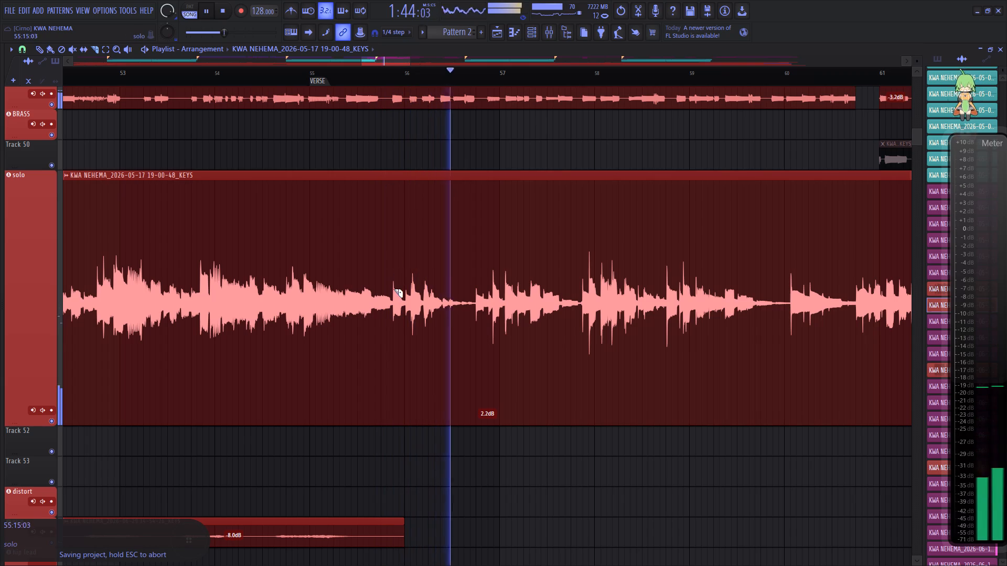
left_click(387, 273)
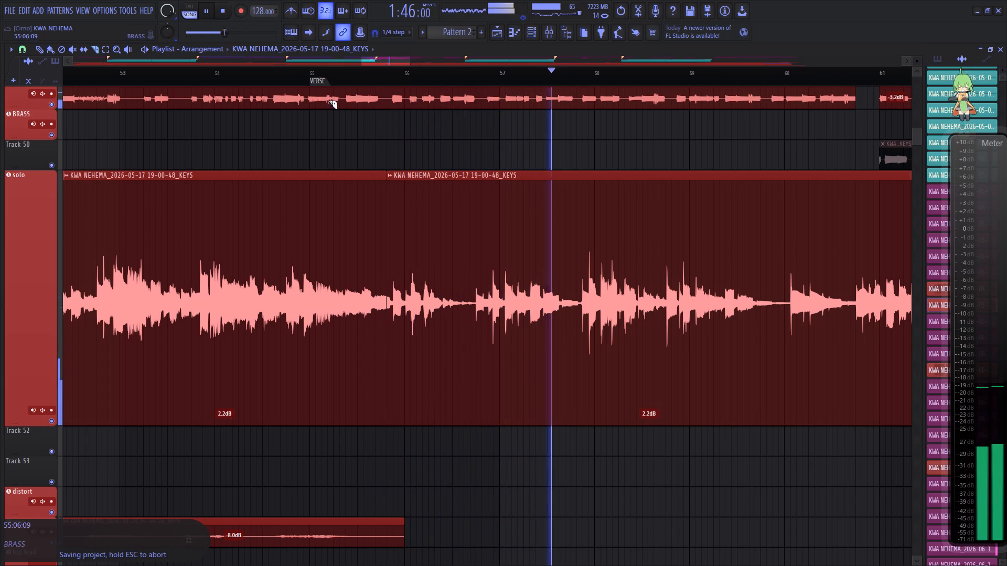
Reset the gain of the newly cut solo clip running from about 55:13 to bar 63.
left_click_drag(379, 60, 400, 61)
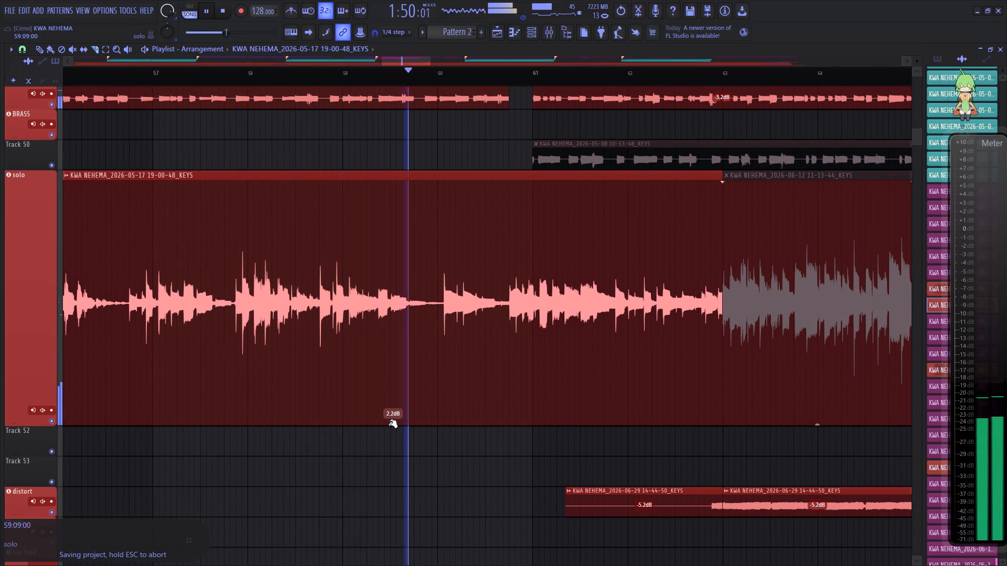
right_click(395, 424)
left_click(427, 434)
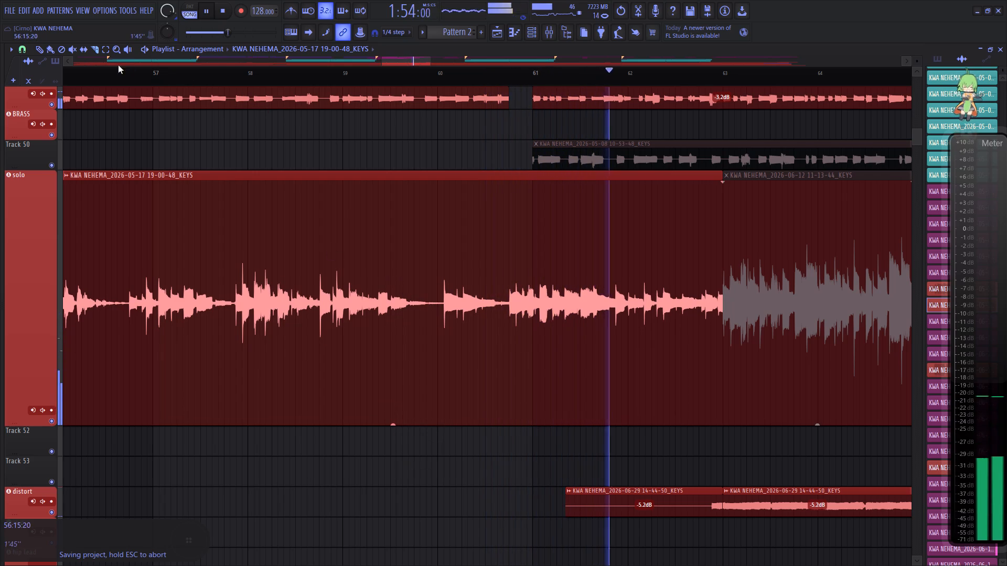
With the Paint tool, give the solo clip ending at bar 63 a fade-out of a little over one second.
left_click(54, 50)
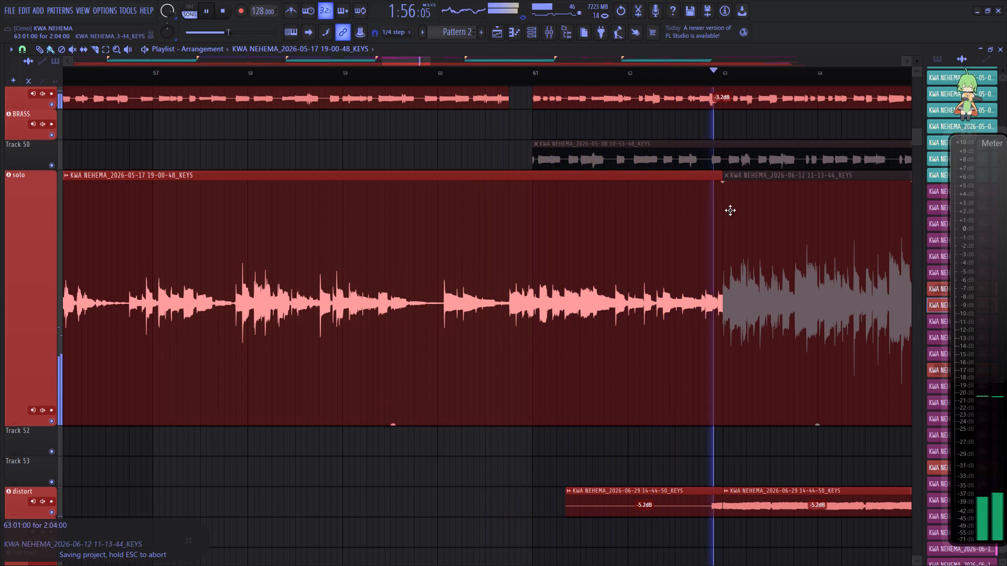
left_click_drag(718, 183, 675, 197)
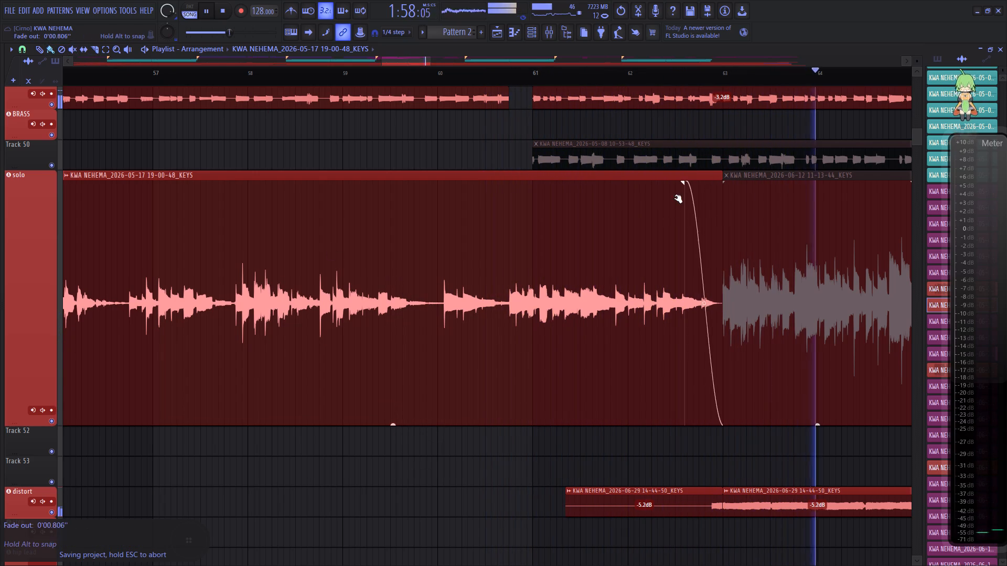
left_click_drag(675, 197, 659, 201)
Set the playlist snap to Beat and select the chorus time range from bar 71 to bar 79 for looped playback.
scroll(548, 75, "down", 4)
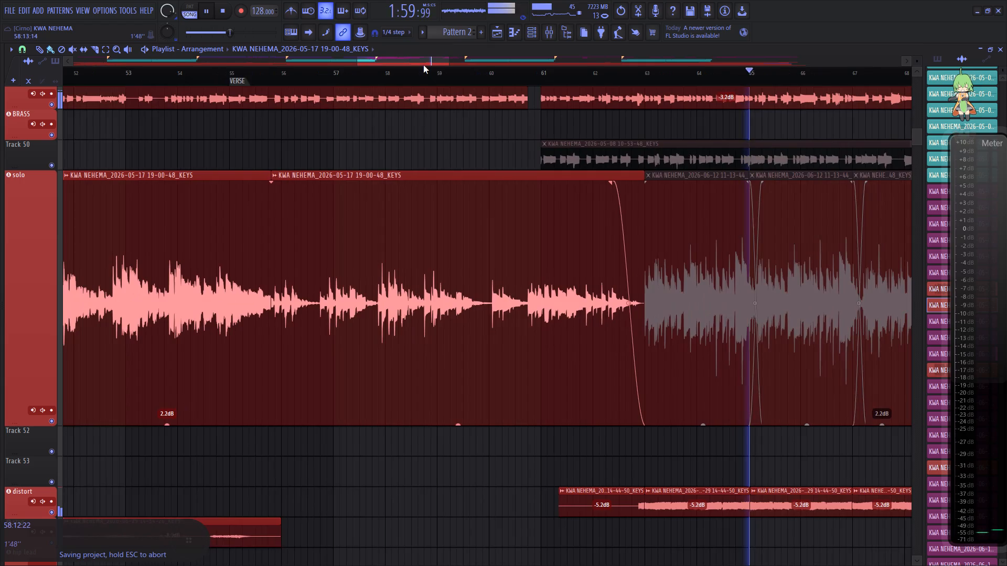
left_click_drag(422, 64, 501, 57)
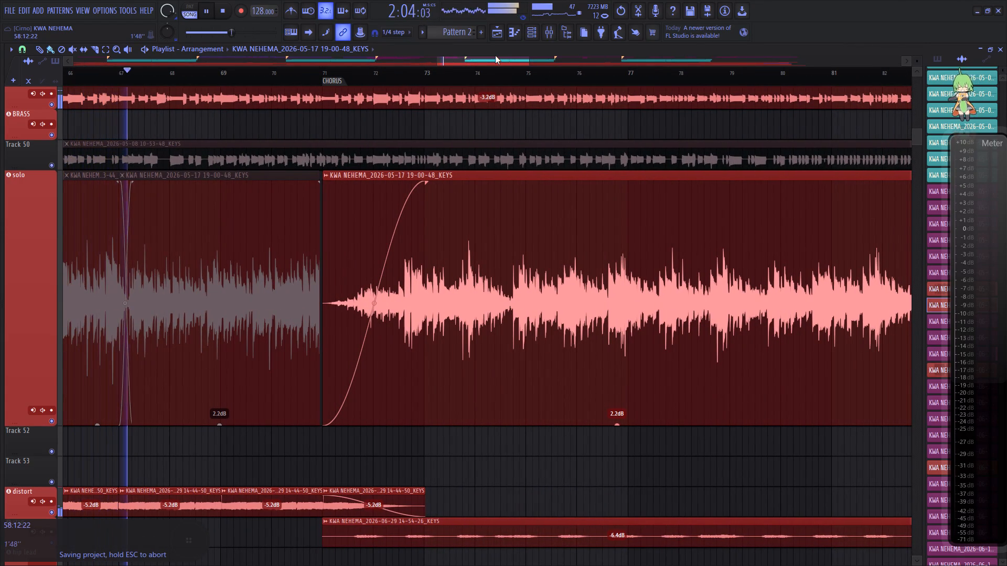
scroll(418, 129, "down", 2)
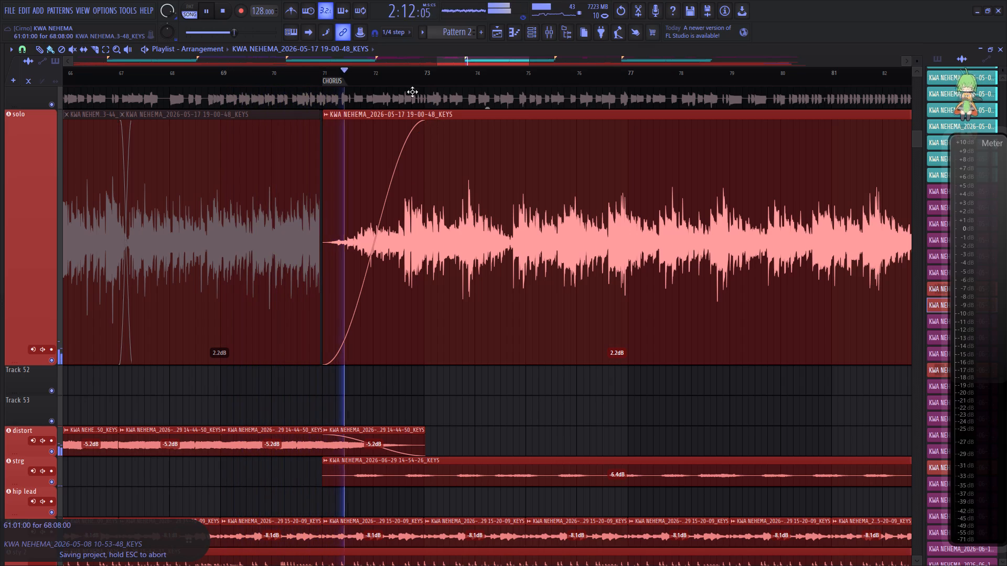
scroll(347, 158, "up", 20)
scroll(347, 158, "up", 1)
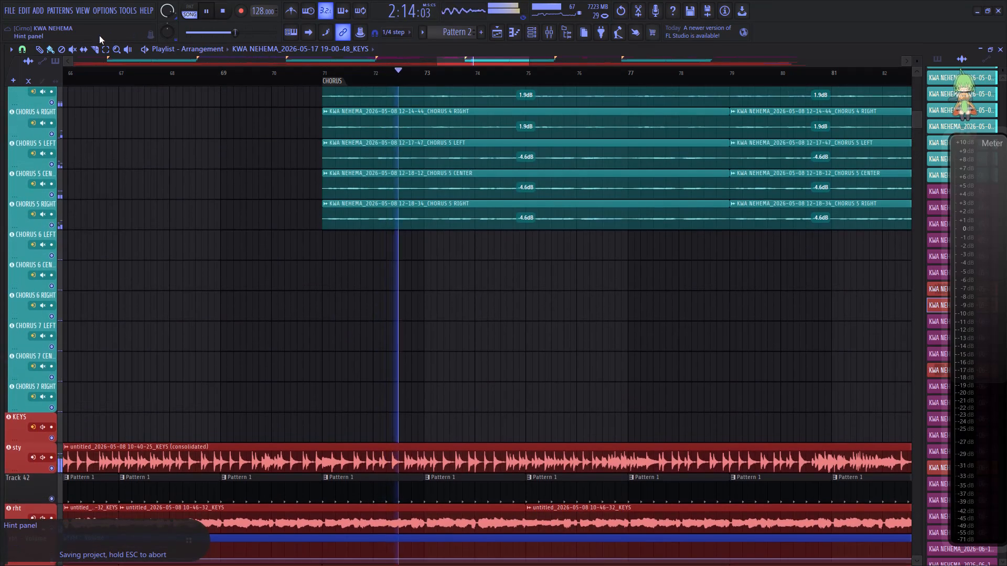
left_click(25, 49)
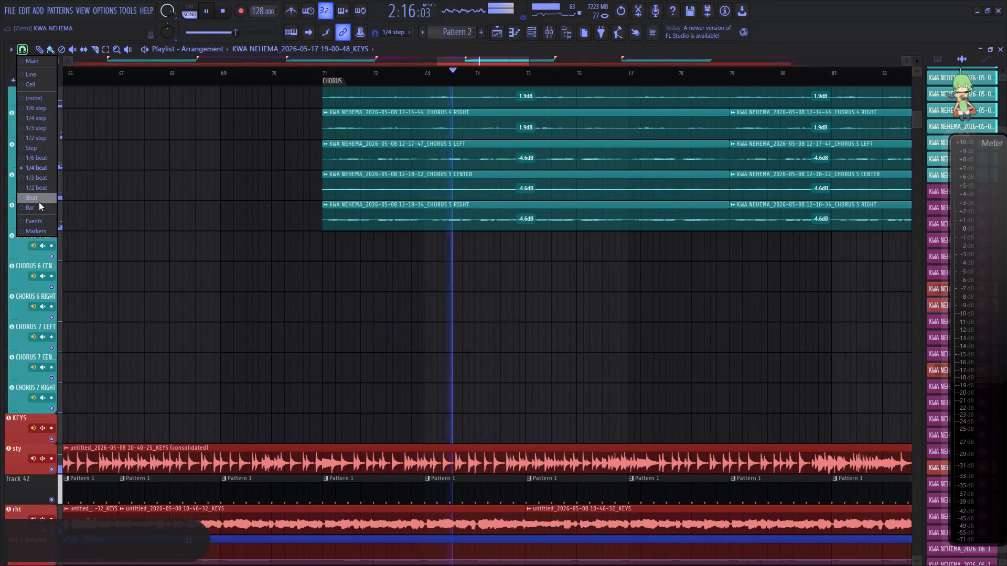
left_click(39, 200)
left_click_drag(322, 73, 647, 63, "ctrl")
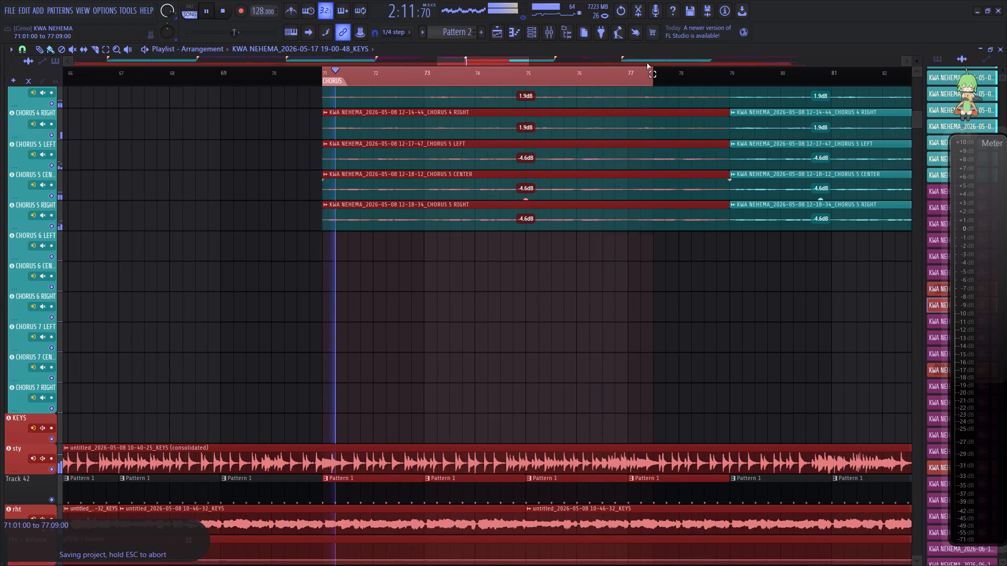
left_click_drag(647, 63, 724, 62, "ctrl")
Open the mixer and solo the CHORUS bus together with its routed tracks.
left_click(543, 37)
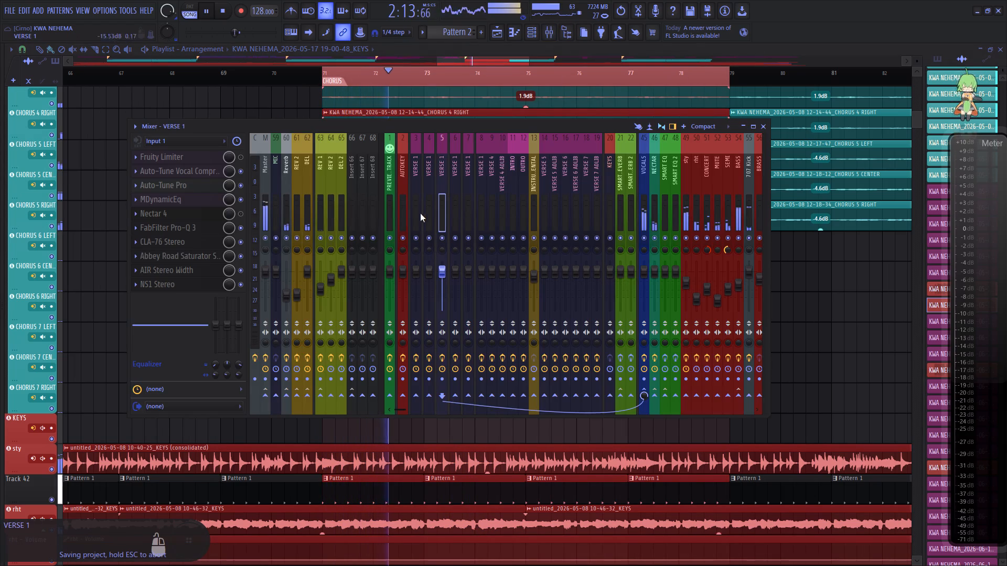
left_click(764, 202)
left_click(526, 217)
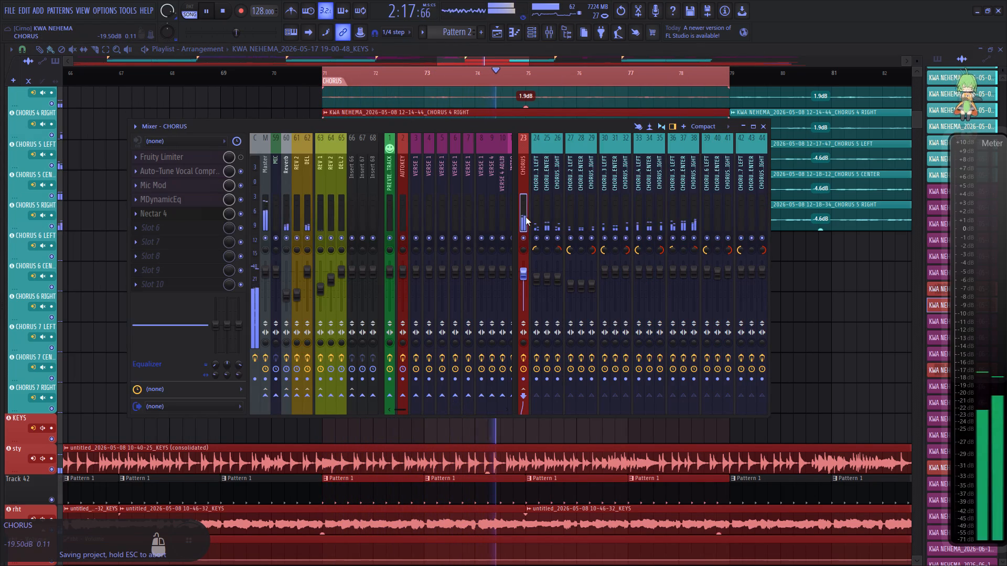
key("alt+s")
Audition the chorus vocal layers by soloing the left, center and right tracks of CHORUS 1 through CHORUS 5, one group at a time.
right_click(539, 237)
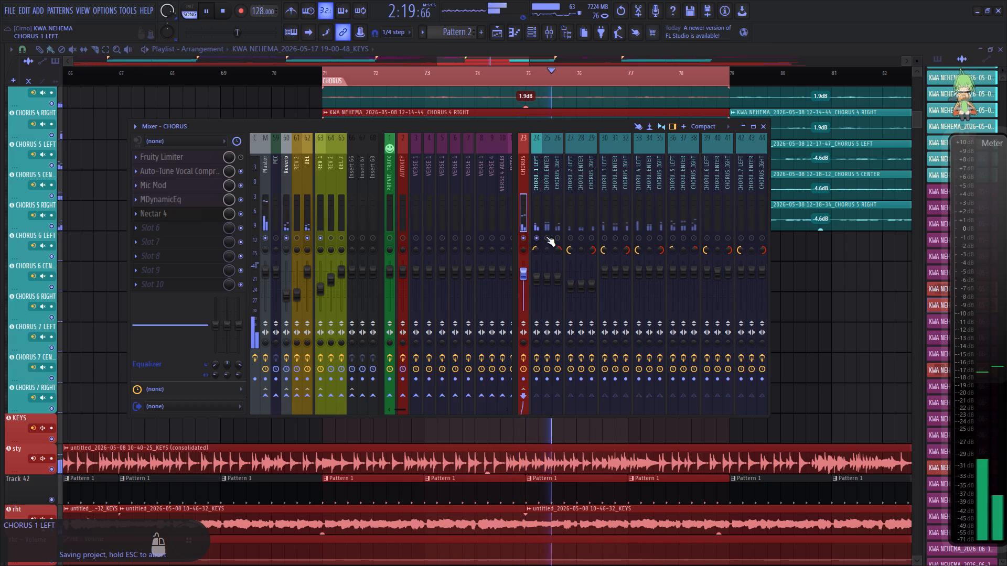
left_click(546, 236)
left_click(554, 238)
right_click(569, 238)
left_click(580, 237)
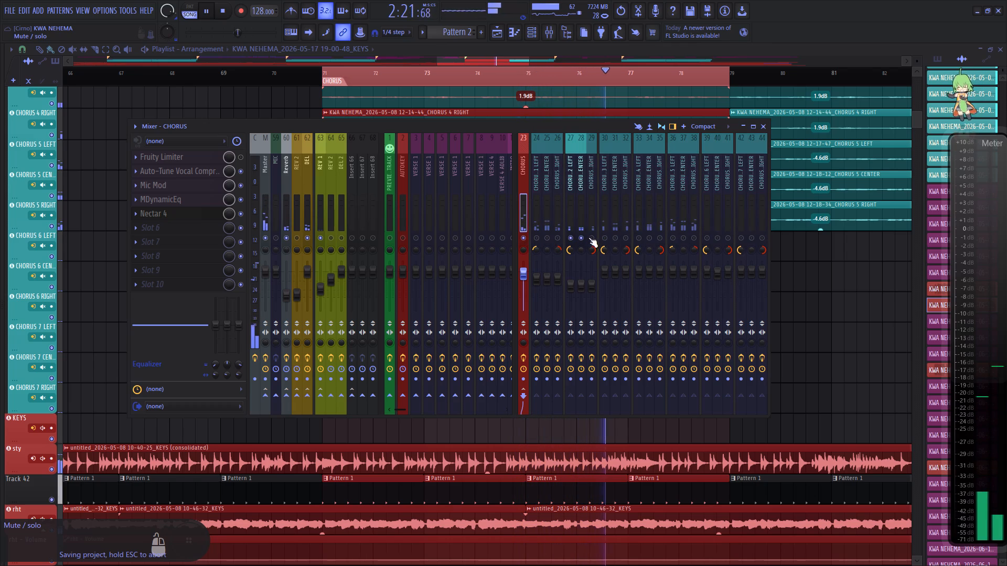
left_click(591, 237)
right_click(604, 237)
left_click(611, 237)
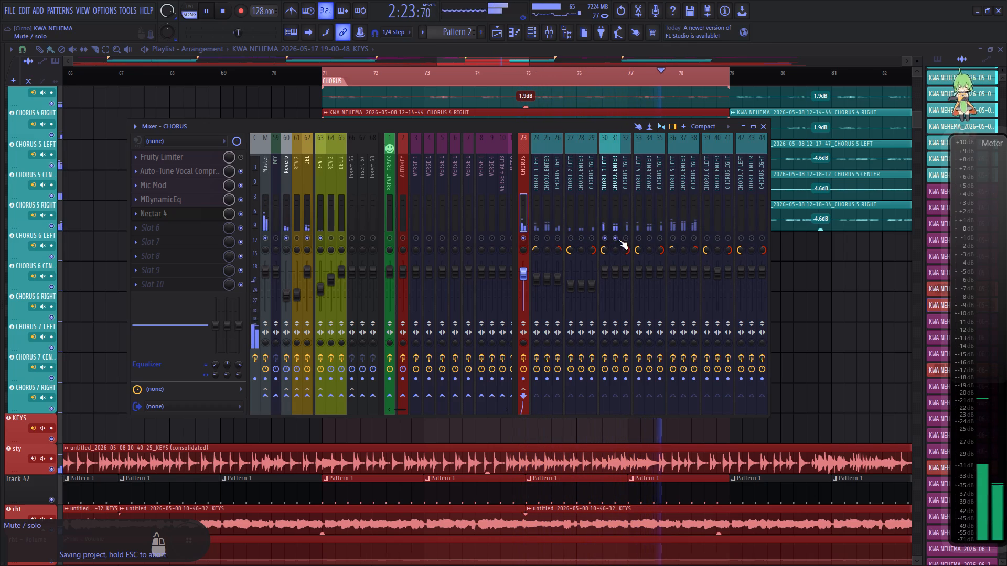
left_click(623, 238)
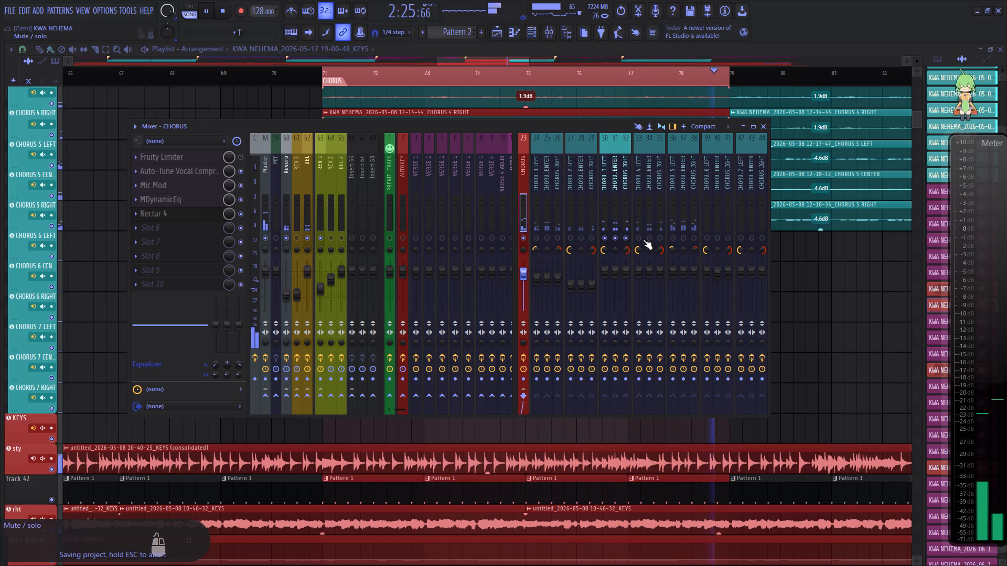
right_click(642, 240)
left_click(654, 238)
left_click(661, 239)
right_click(676, 241)
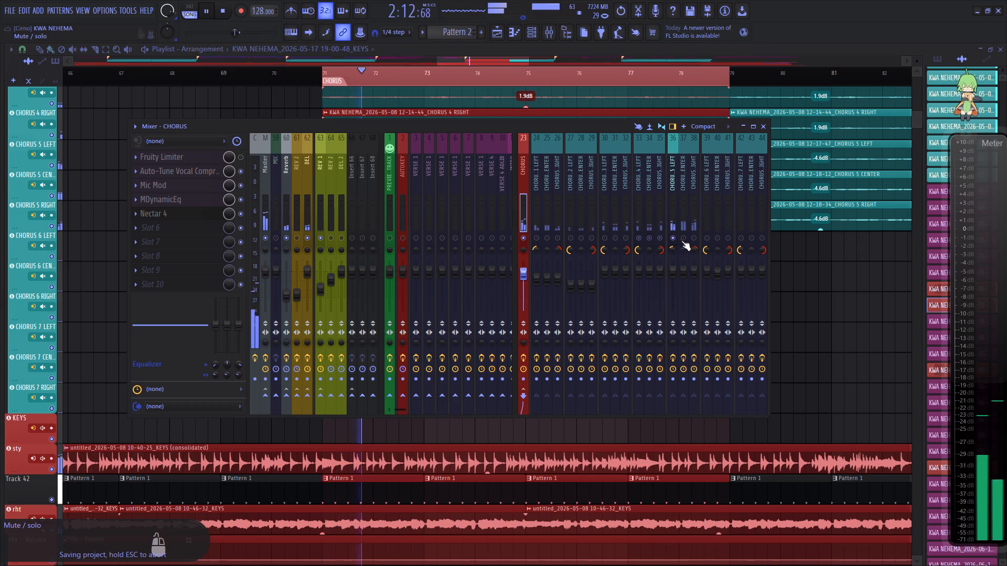
left_click(683, 241)
left_click(696, 240)
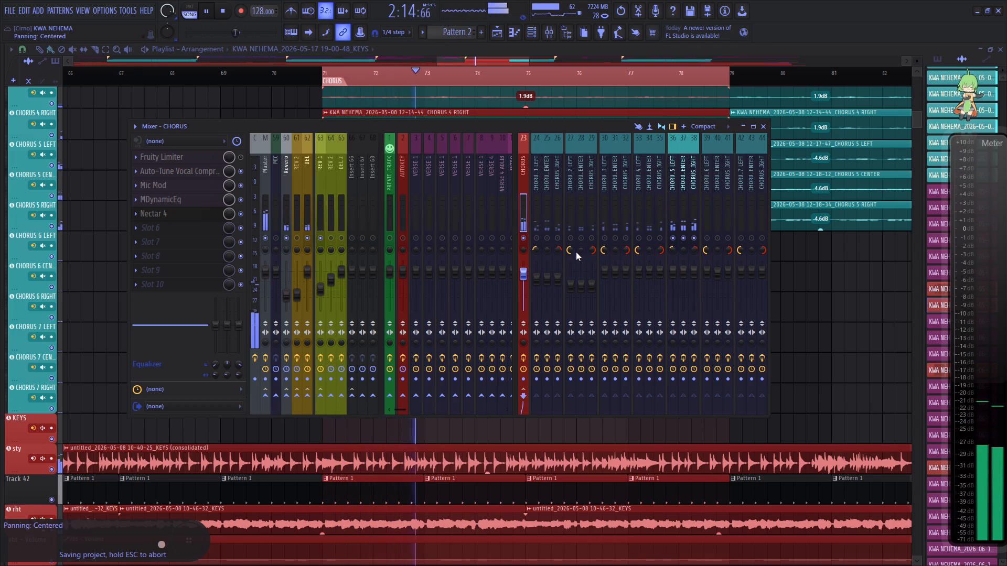
Solo the three CHORUS 2 tracks and narrow their panning to 75% left for the left track and 75% right for the right track.
right_click(572, 240)
left_click(582, 241)
left_click(590, 239)
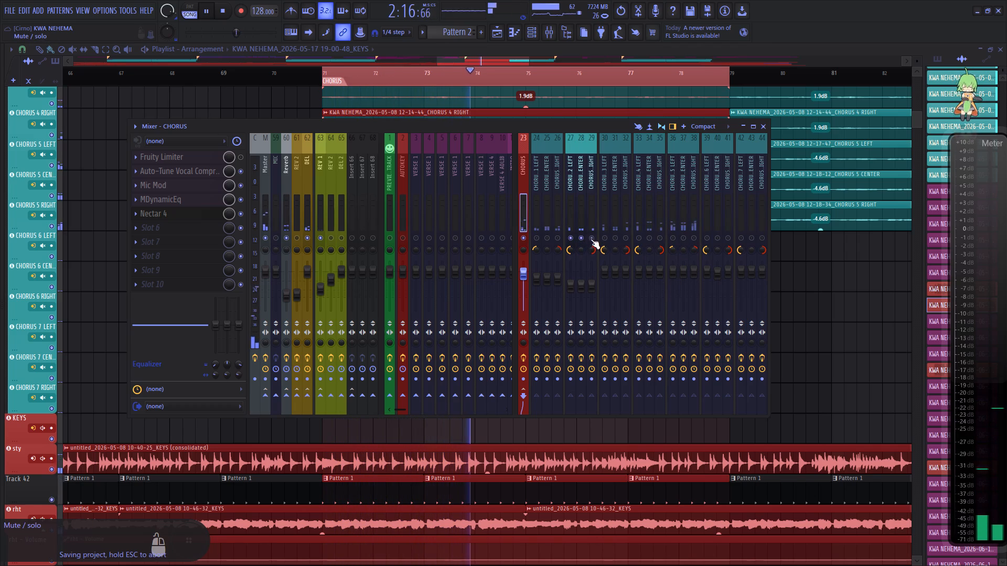
scroll(573, 252, "up", 4)
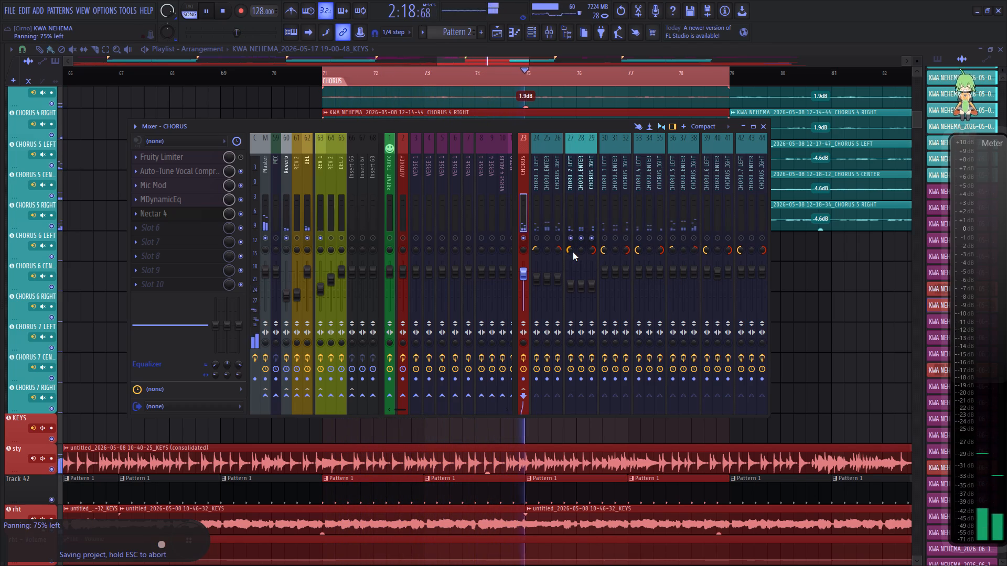
scroll(593, 252, "down", 3)
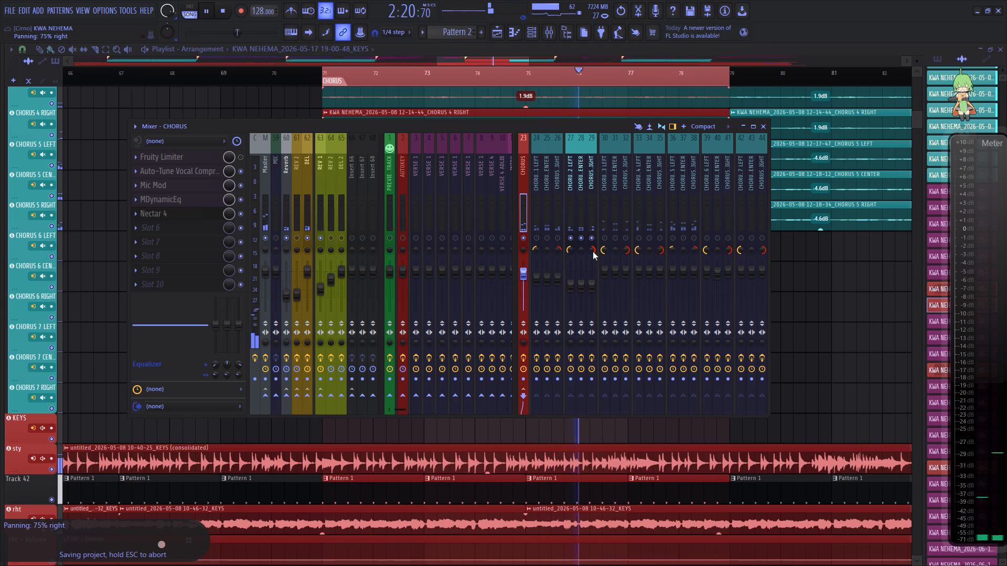
scroll(593, 252, "down", 1)
Solo the CHORUS bus again together with all its routed tracks.
left_click(527, 219)
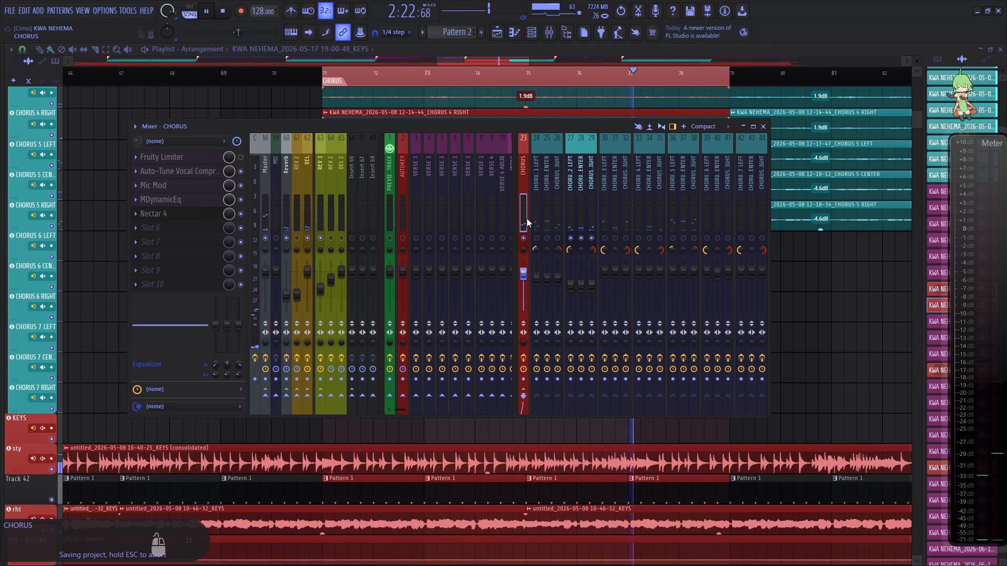
key("alt+s")
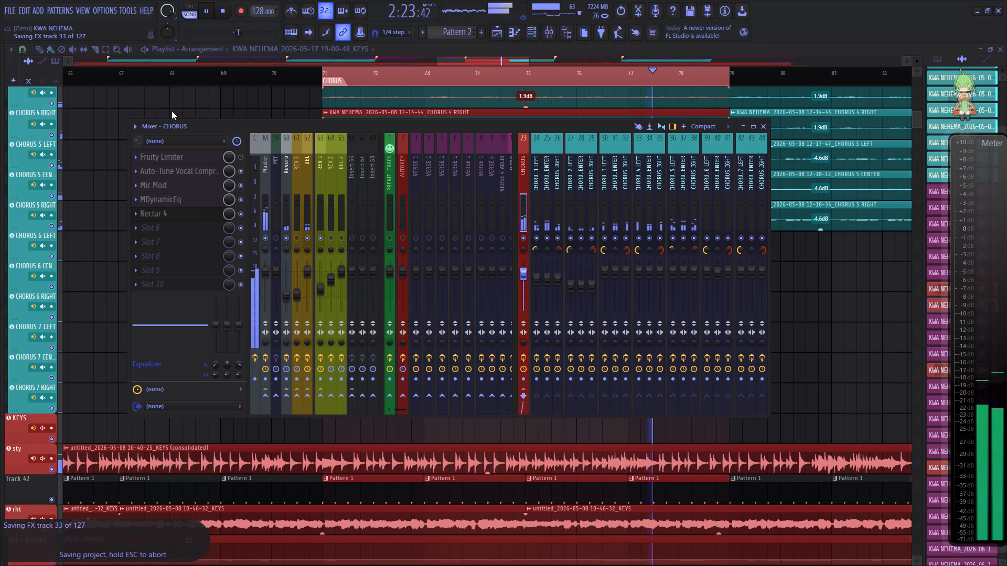
In the CHORUS bus's Auto-Tune Vocal Compressor, set Comp I threshold to about -23 dB and output gain to about 3.9 dB.
left_click(182, 170)
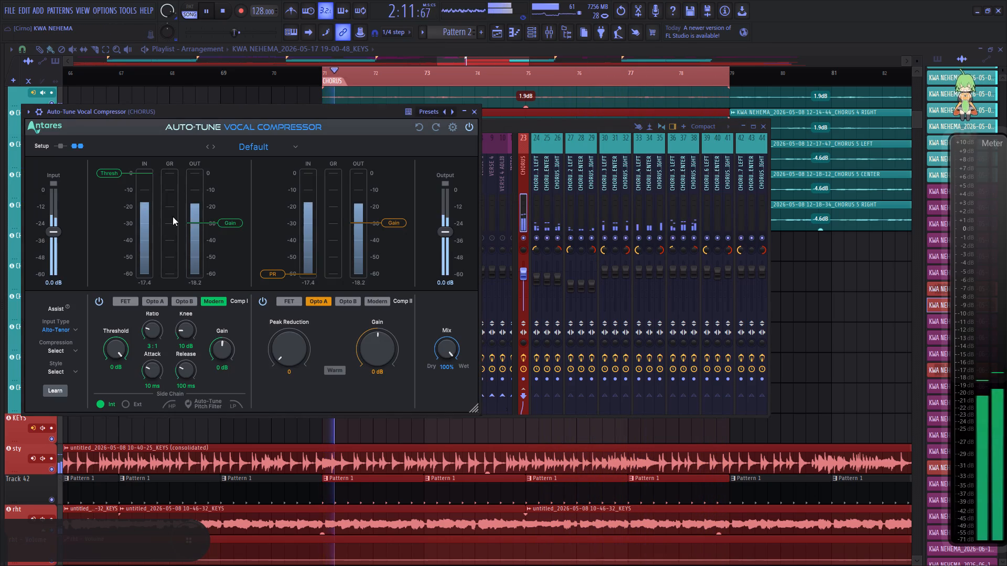
scroll(147, 223, "down", 9)
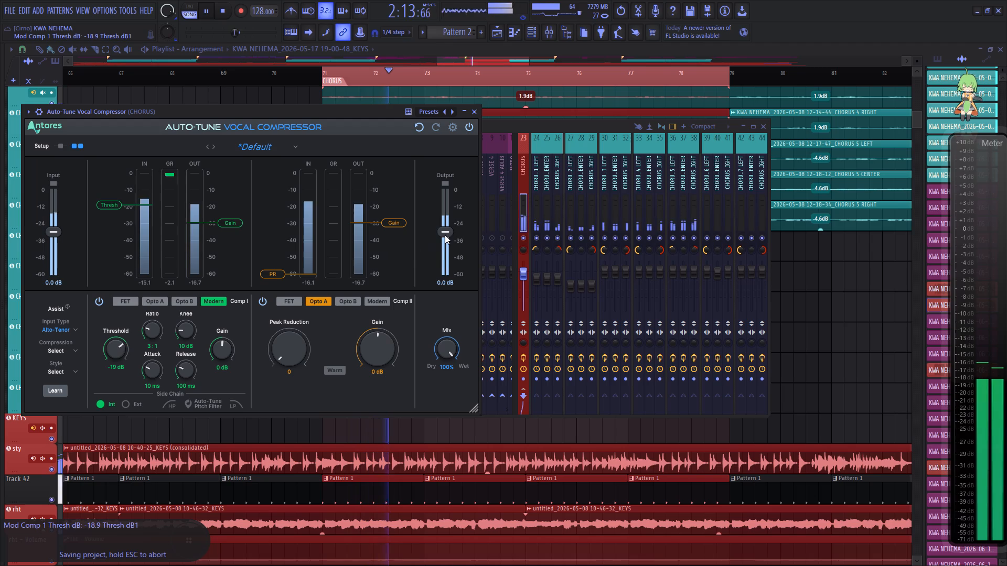
scroll(446, 232, "up", 5)
scroll(446, 231, "down", 1)
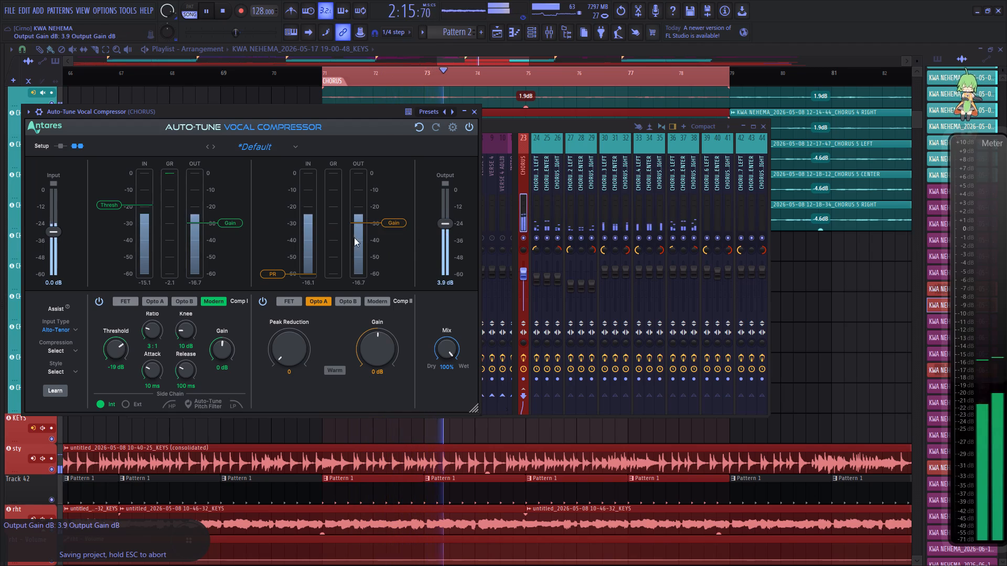
scroll(145, 209, "down", 2)
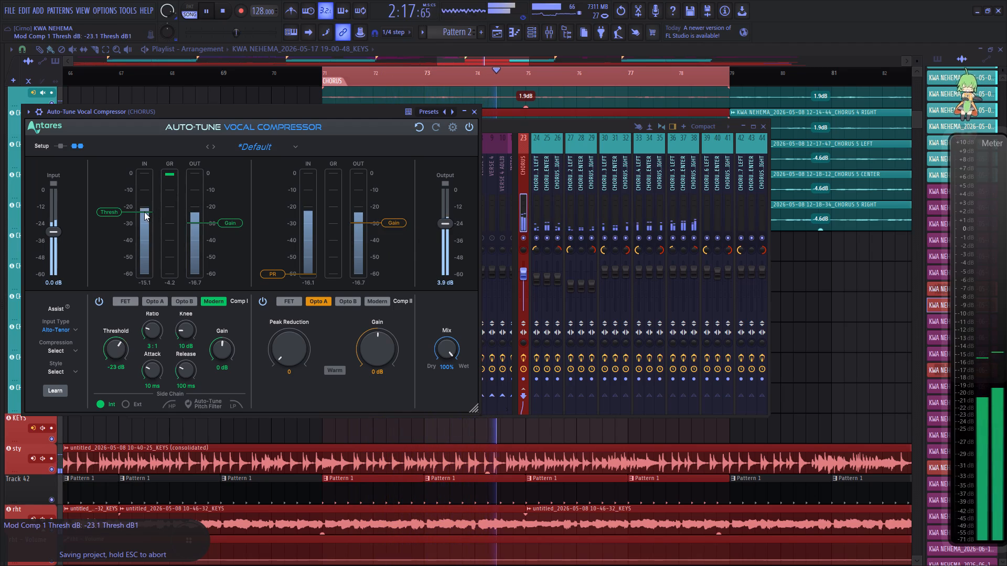
scroll(144, 212, "up", 1)
scroll(144, 212, "down", 1)
left_click(472, 111)
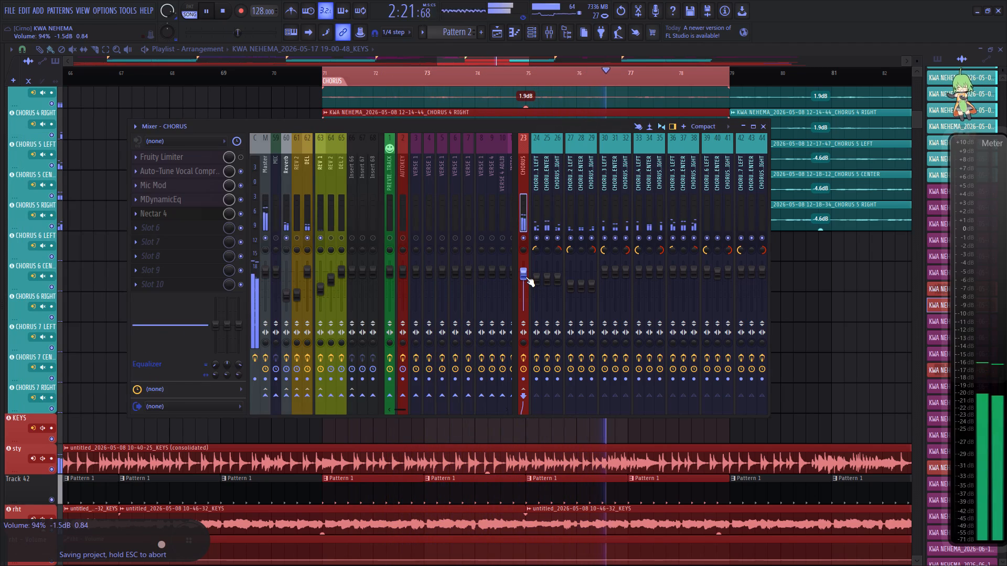
Raise the CHORUS bus volume to 0.0 dB (100%).
scroll(526, 277, "up", 1)
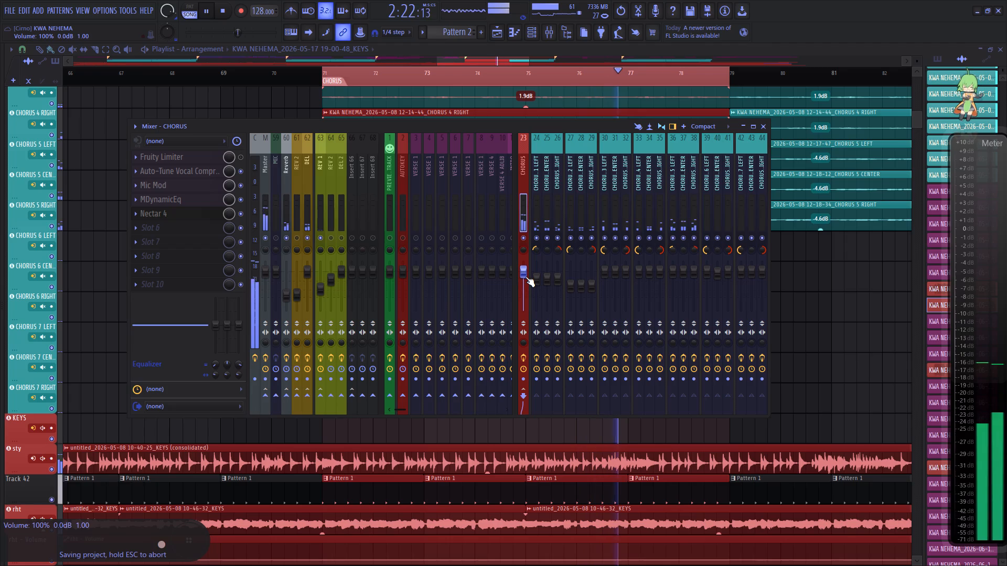